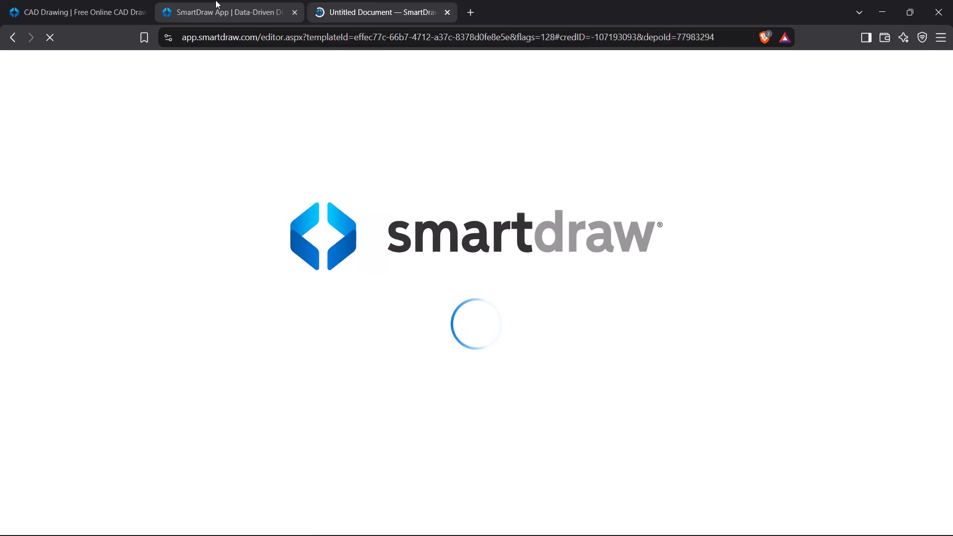
Open Document - 6 from the recent documents for editing.
{"action": "left_click", "coordinate": [215, 0]}
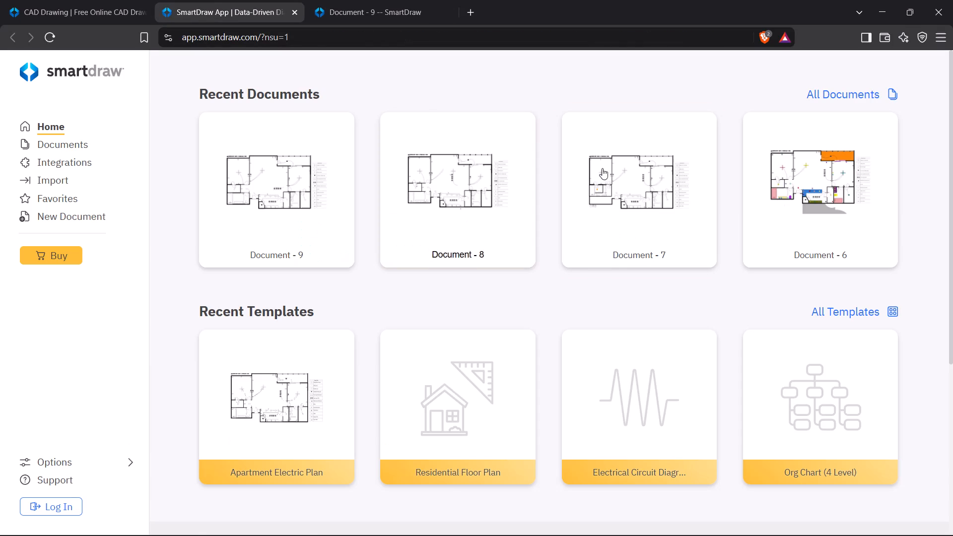
{"action": "left_click", "coordinate": [814, 220]}
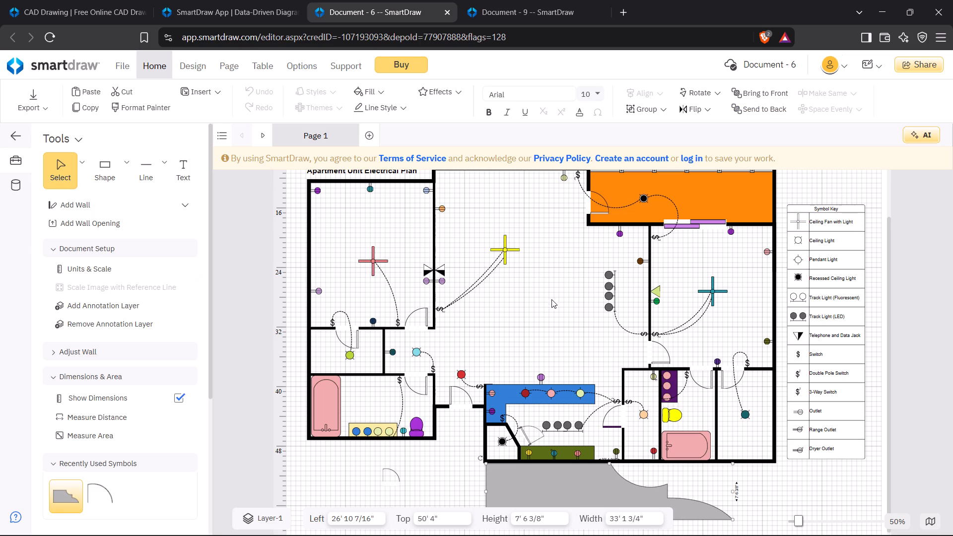
{"action": "right_click", "coordinate": [561, 364]}
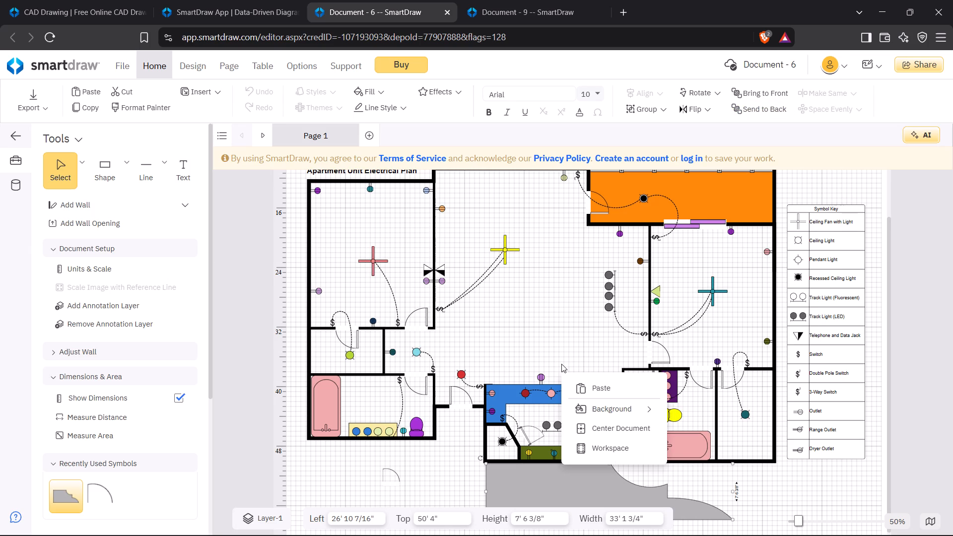
{"action": "left_click", "coordinate": [577, 322]}
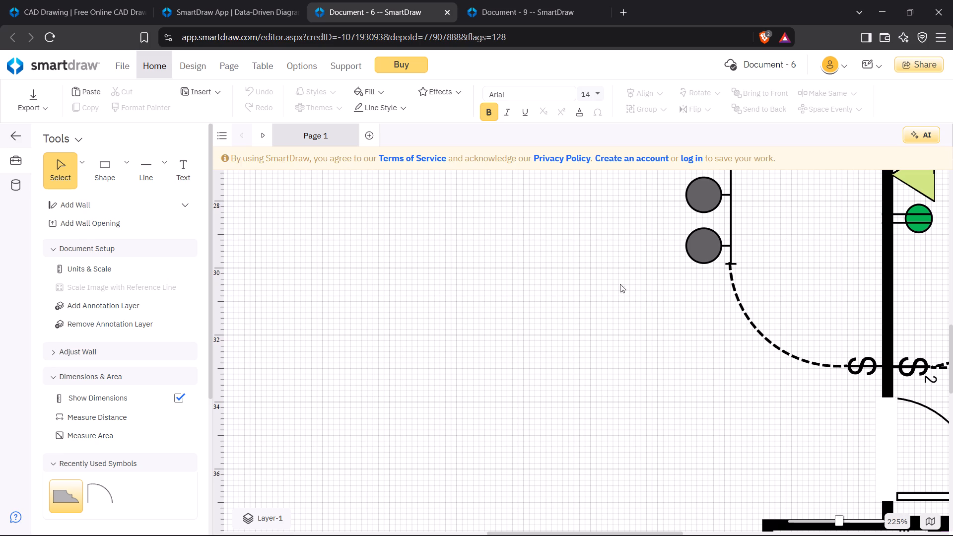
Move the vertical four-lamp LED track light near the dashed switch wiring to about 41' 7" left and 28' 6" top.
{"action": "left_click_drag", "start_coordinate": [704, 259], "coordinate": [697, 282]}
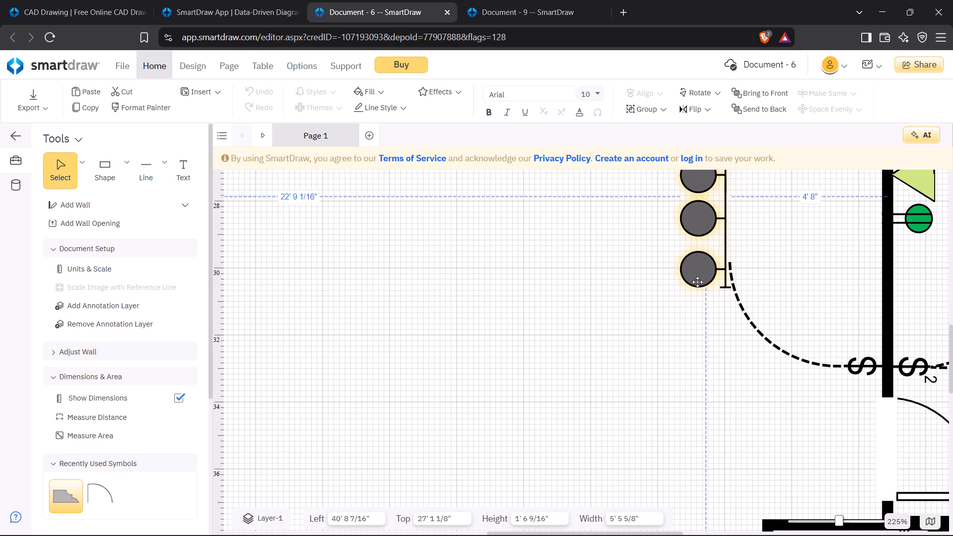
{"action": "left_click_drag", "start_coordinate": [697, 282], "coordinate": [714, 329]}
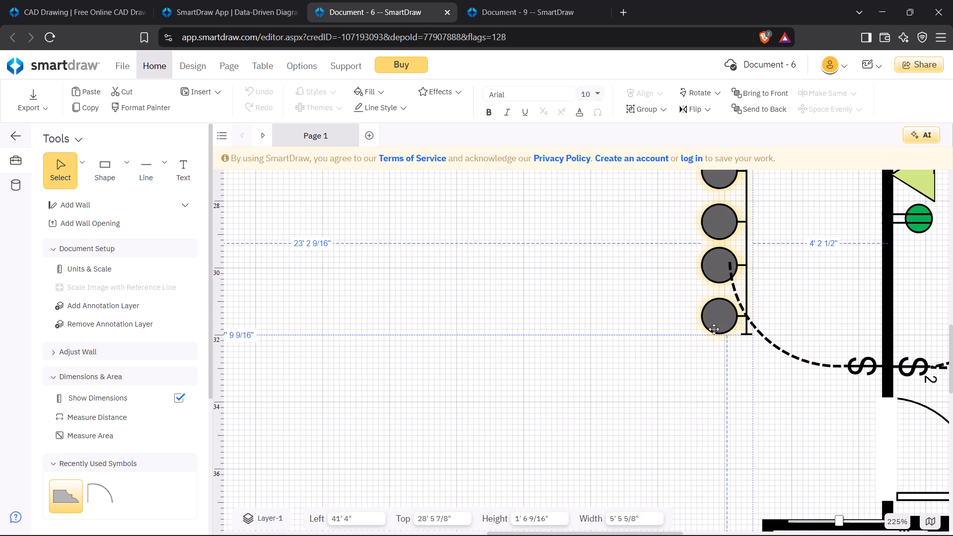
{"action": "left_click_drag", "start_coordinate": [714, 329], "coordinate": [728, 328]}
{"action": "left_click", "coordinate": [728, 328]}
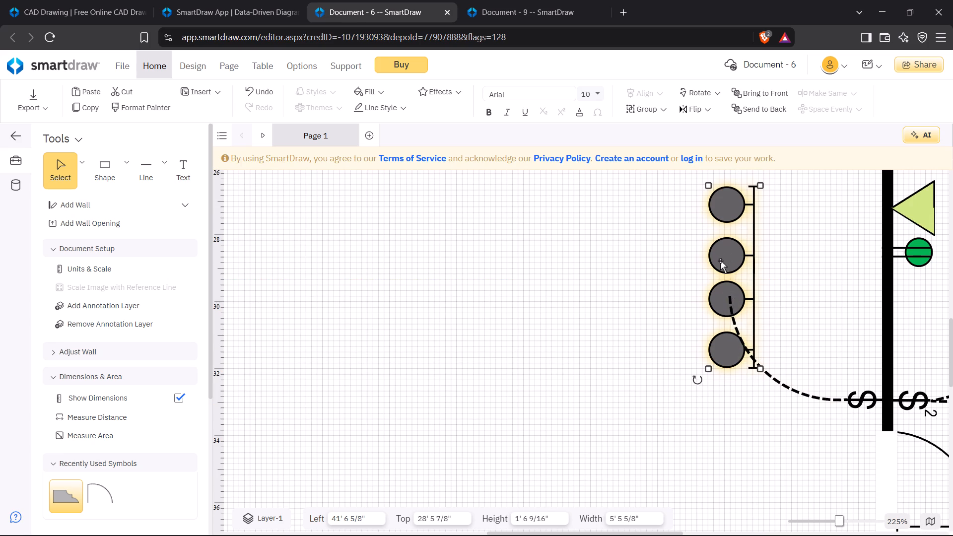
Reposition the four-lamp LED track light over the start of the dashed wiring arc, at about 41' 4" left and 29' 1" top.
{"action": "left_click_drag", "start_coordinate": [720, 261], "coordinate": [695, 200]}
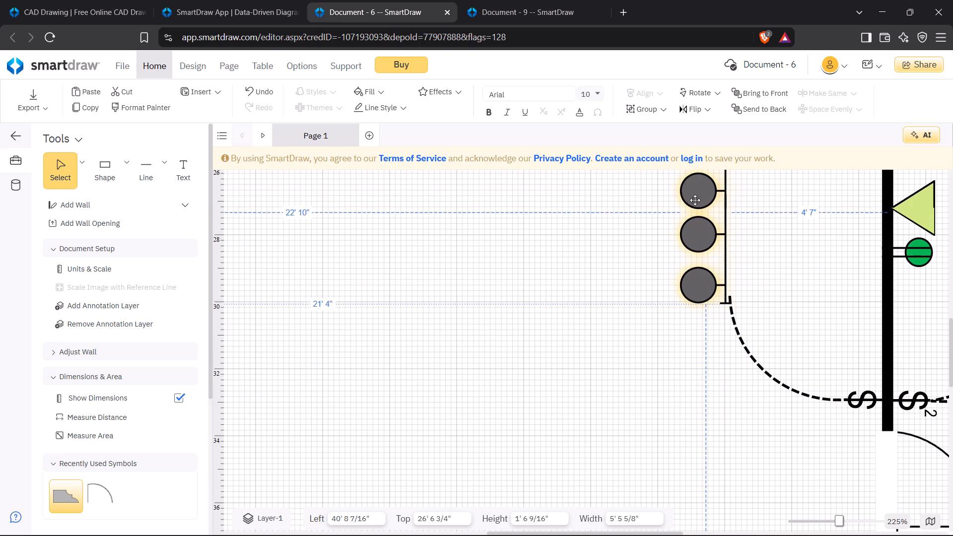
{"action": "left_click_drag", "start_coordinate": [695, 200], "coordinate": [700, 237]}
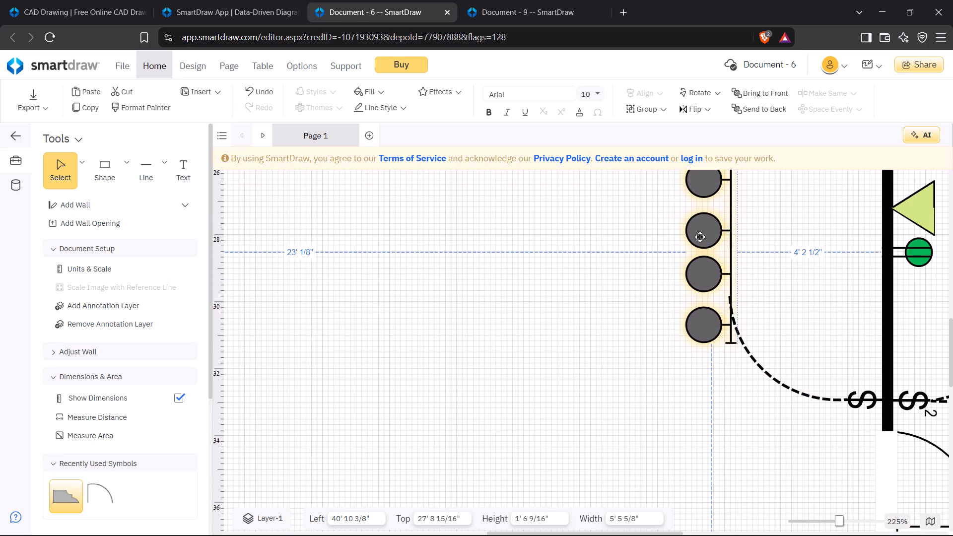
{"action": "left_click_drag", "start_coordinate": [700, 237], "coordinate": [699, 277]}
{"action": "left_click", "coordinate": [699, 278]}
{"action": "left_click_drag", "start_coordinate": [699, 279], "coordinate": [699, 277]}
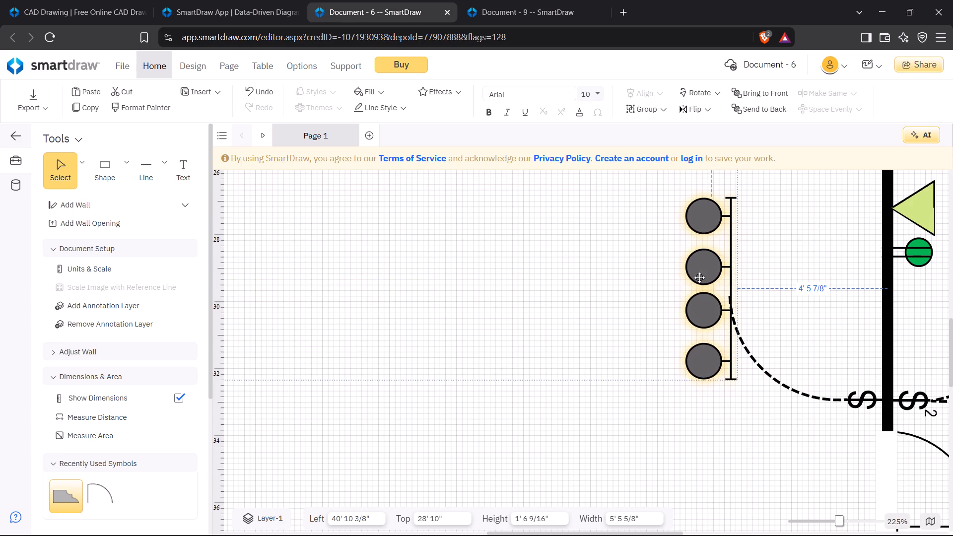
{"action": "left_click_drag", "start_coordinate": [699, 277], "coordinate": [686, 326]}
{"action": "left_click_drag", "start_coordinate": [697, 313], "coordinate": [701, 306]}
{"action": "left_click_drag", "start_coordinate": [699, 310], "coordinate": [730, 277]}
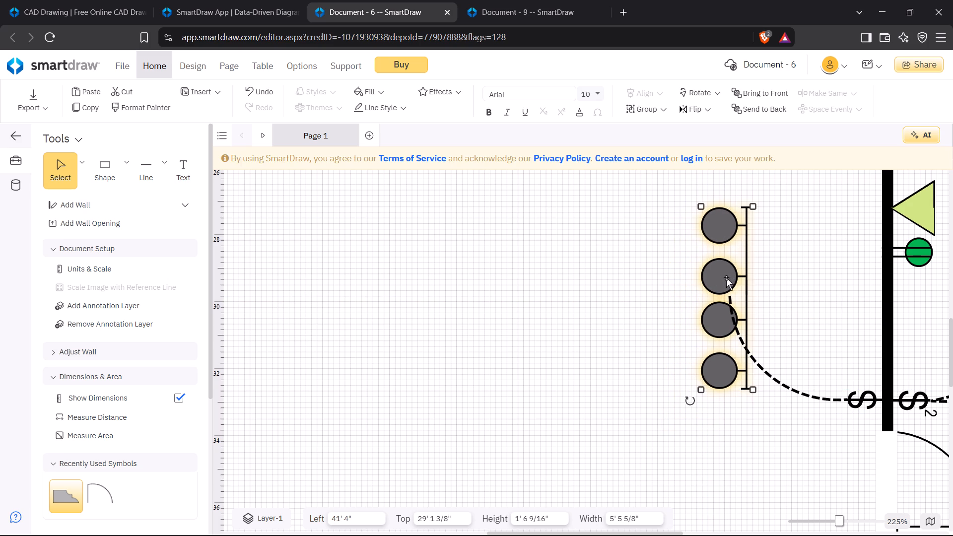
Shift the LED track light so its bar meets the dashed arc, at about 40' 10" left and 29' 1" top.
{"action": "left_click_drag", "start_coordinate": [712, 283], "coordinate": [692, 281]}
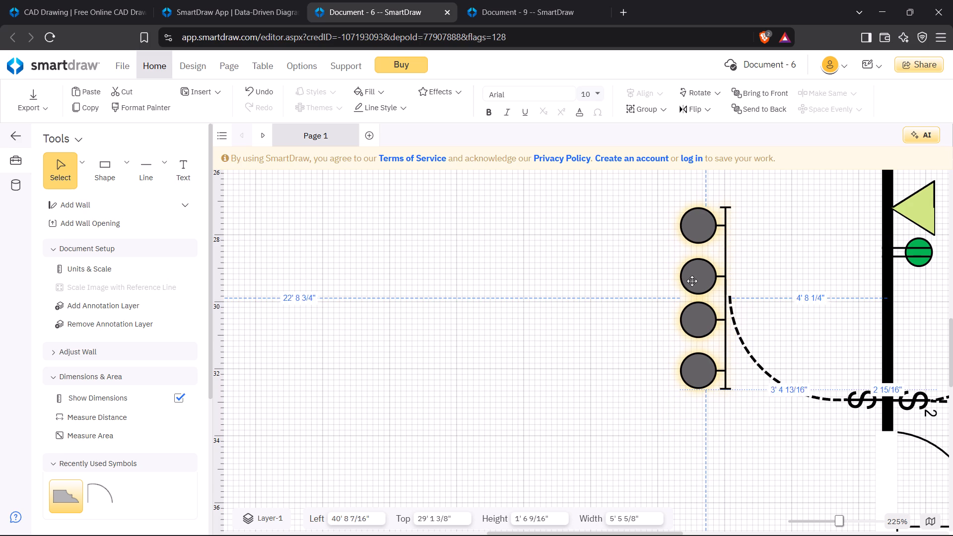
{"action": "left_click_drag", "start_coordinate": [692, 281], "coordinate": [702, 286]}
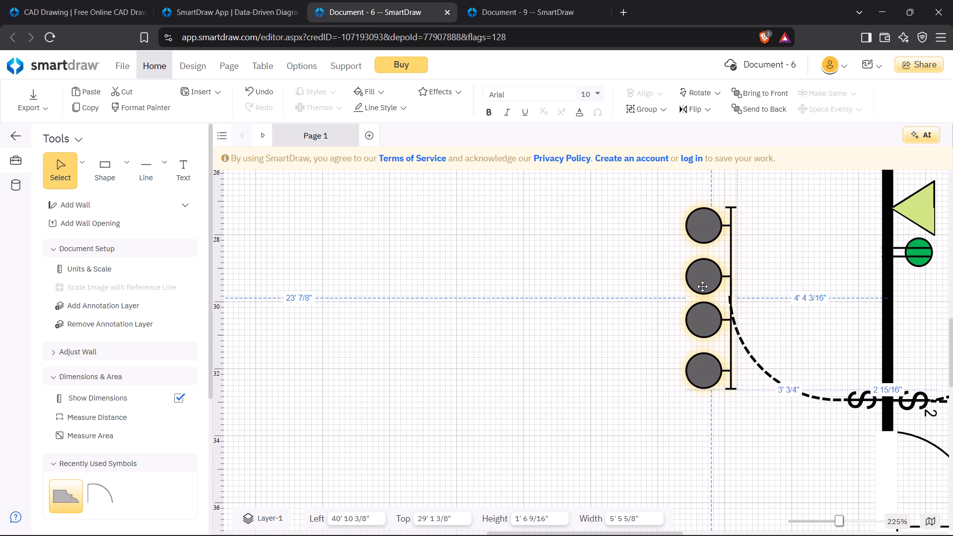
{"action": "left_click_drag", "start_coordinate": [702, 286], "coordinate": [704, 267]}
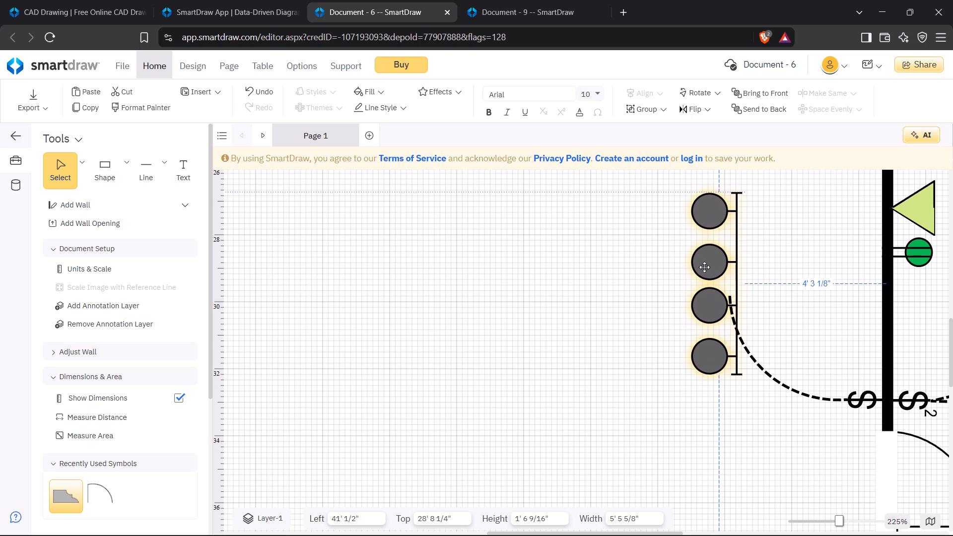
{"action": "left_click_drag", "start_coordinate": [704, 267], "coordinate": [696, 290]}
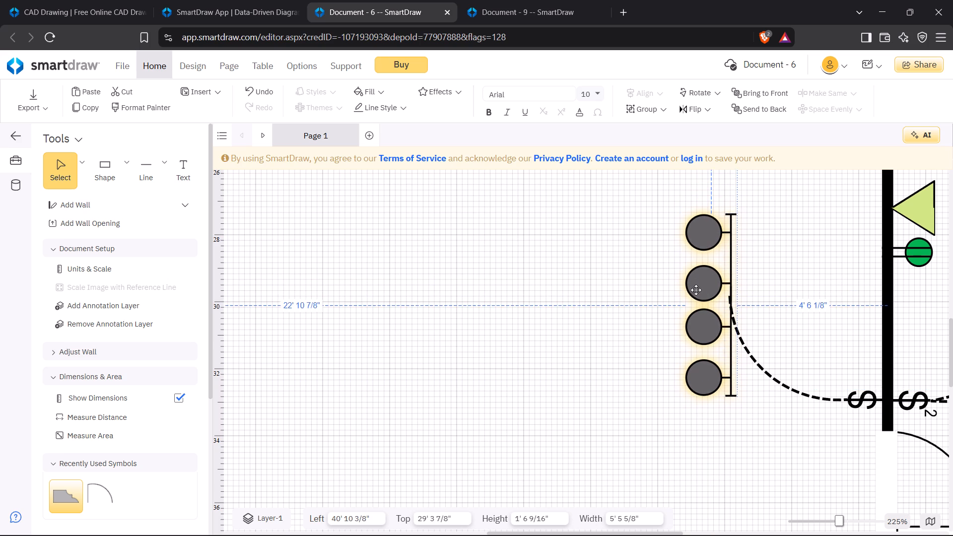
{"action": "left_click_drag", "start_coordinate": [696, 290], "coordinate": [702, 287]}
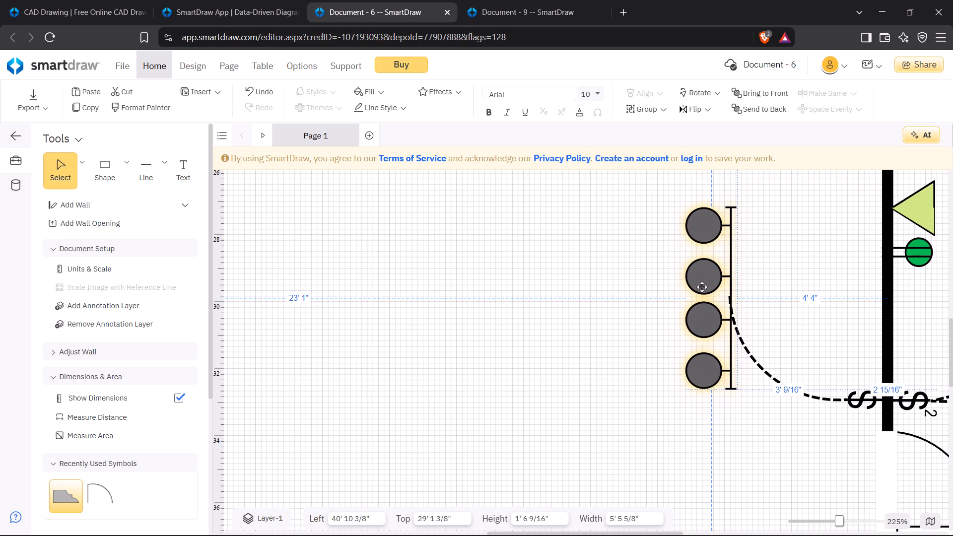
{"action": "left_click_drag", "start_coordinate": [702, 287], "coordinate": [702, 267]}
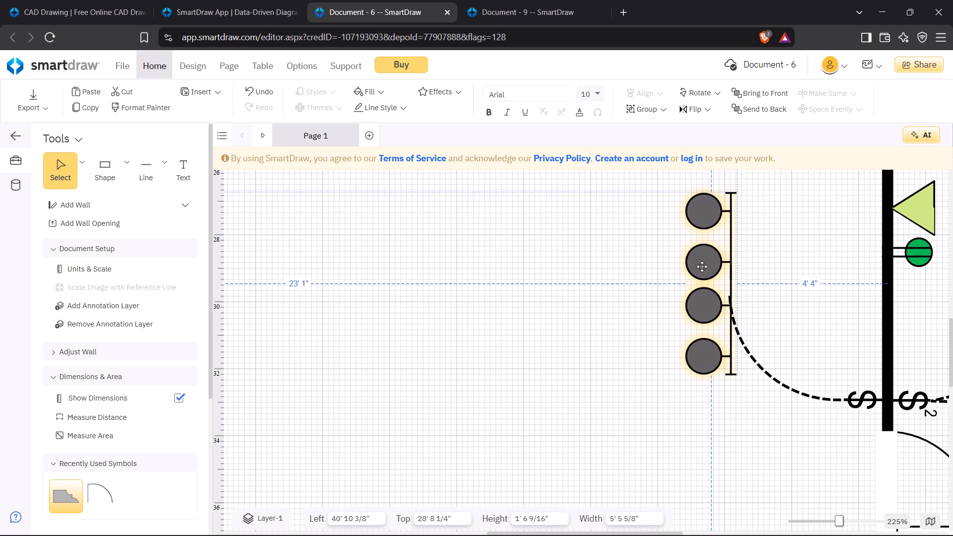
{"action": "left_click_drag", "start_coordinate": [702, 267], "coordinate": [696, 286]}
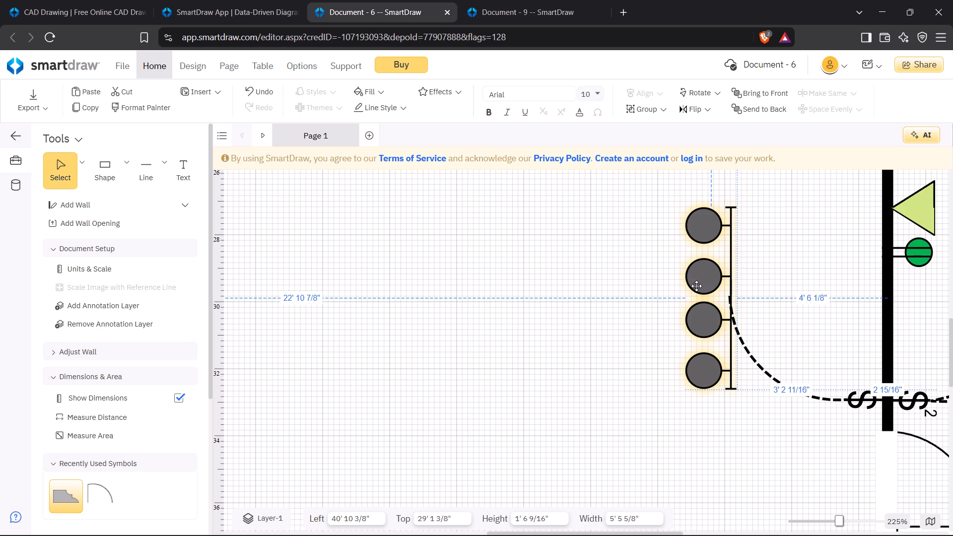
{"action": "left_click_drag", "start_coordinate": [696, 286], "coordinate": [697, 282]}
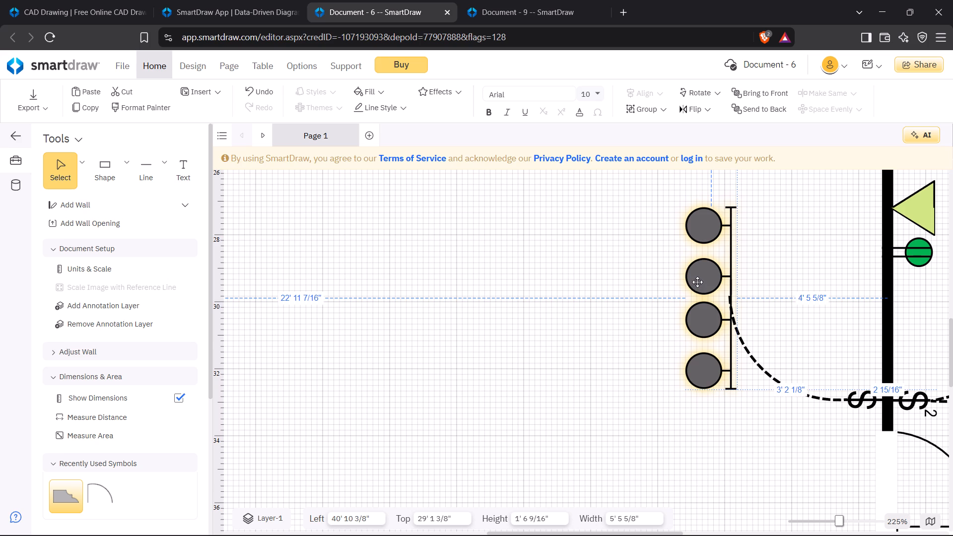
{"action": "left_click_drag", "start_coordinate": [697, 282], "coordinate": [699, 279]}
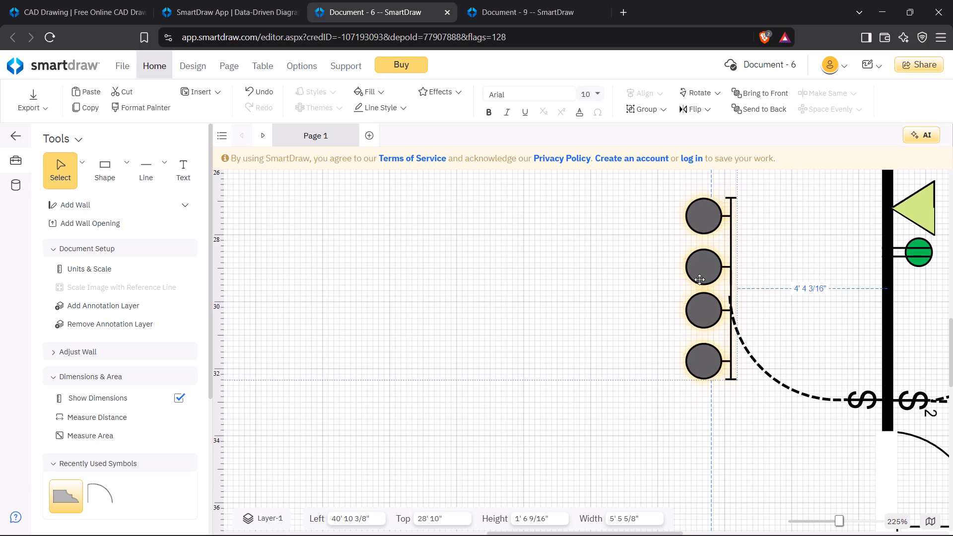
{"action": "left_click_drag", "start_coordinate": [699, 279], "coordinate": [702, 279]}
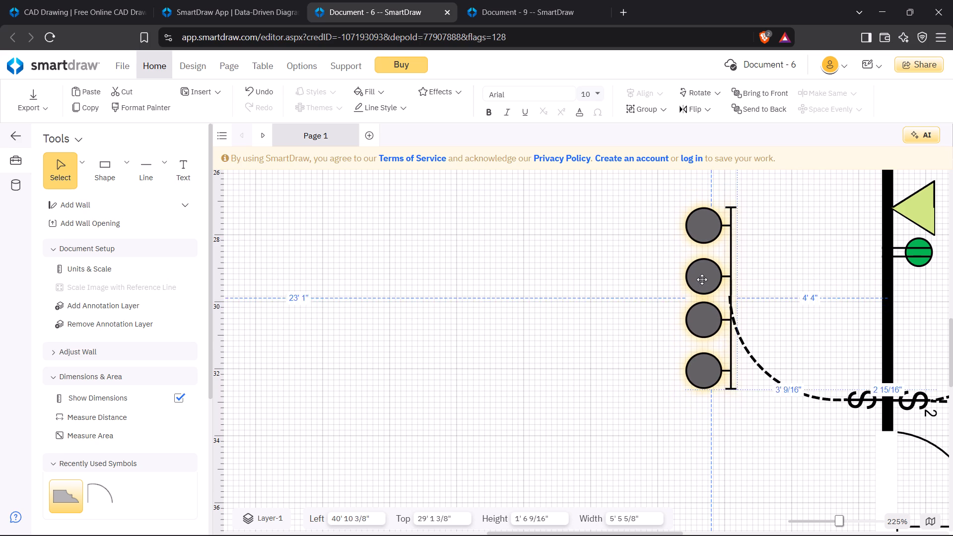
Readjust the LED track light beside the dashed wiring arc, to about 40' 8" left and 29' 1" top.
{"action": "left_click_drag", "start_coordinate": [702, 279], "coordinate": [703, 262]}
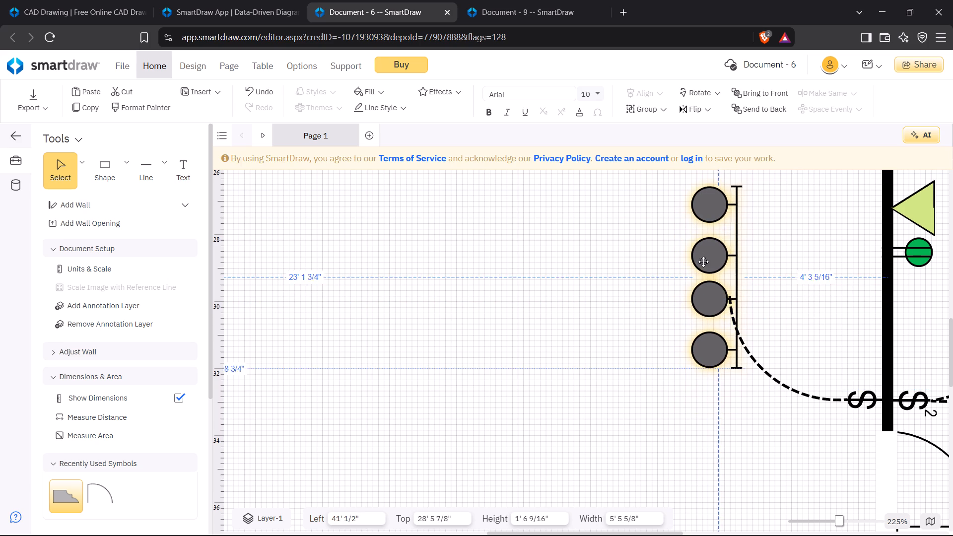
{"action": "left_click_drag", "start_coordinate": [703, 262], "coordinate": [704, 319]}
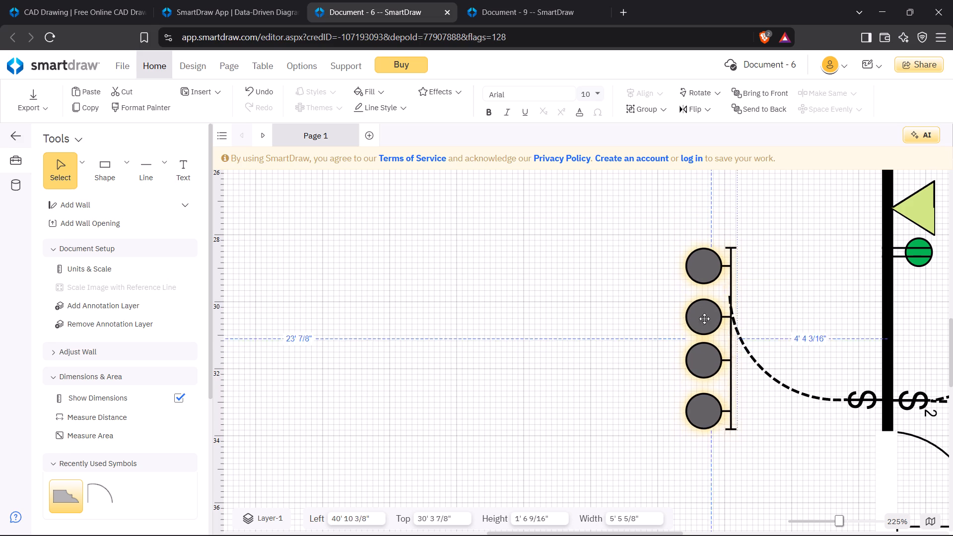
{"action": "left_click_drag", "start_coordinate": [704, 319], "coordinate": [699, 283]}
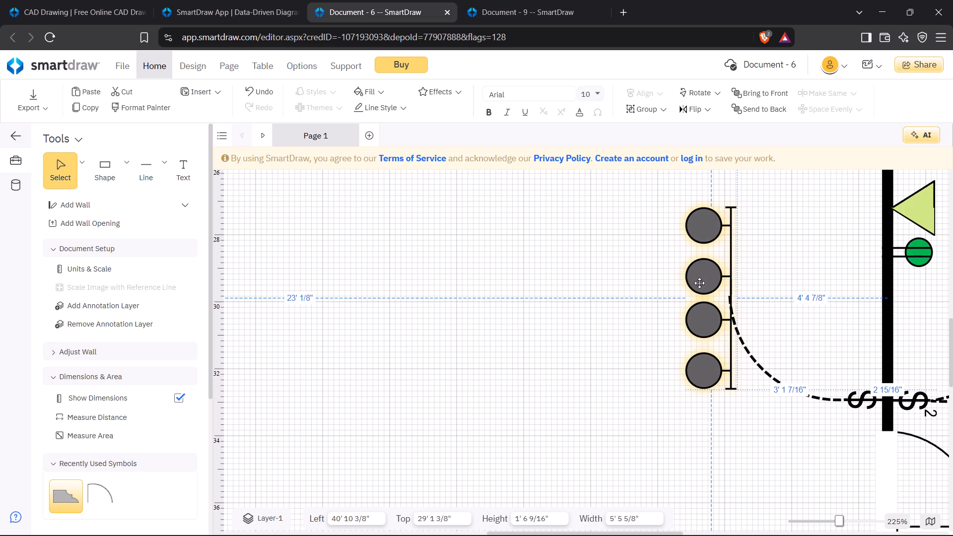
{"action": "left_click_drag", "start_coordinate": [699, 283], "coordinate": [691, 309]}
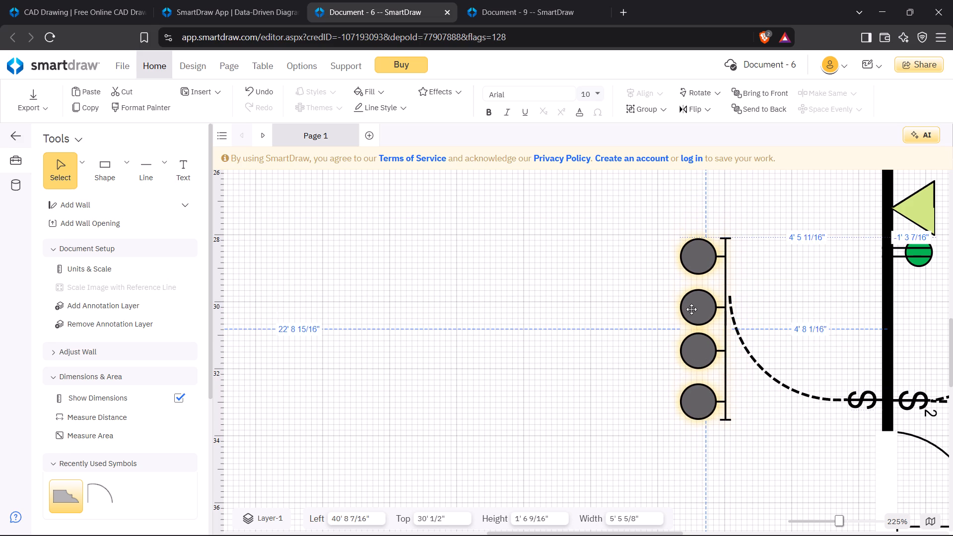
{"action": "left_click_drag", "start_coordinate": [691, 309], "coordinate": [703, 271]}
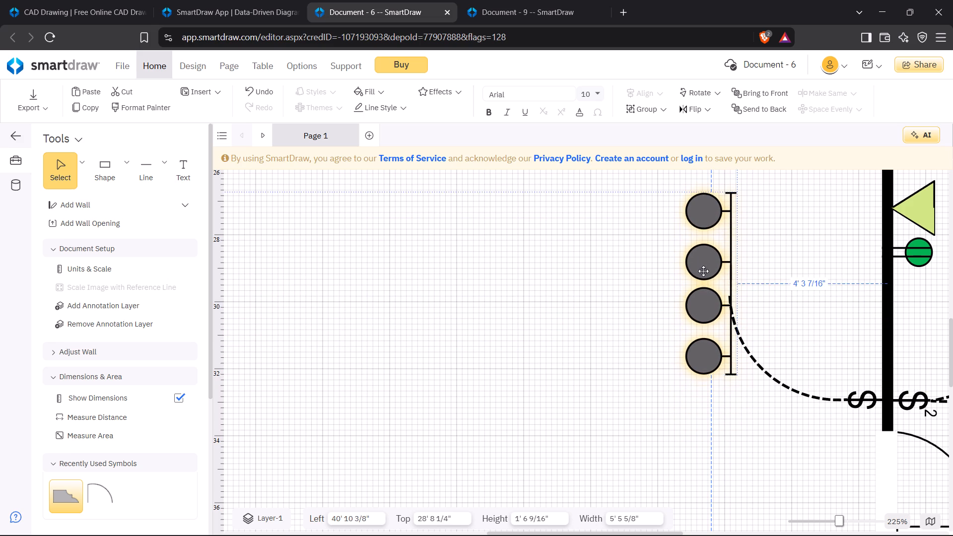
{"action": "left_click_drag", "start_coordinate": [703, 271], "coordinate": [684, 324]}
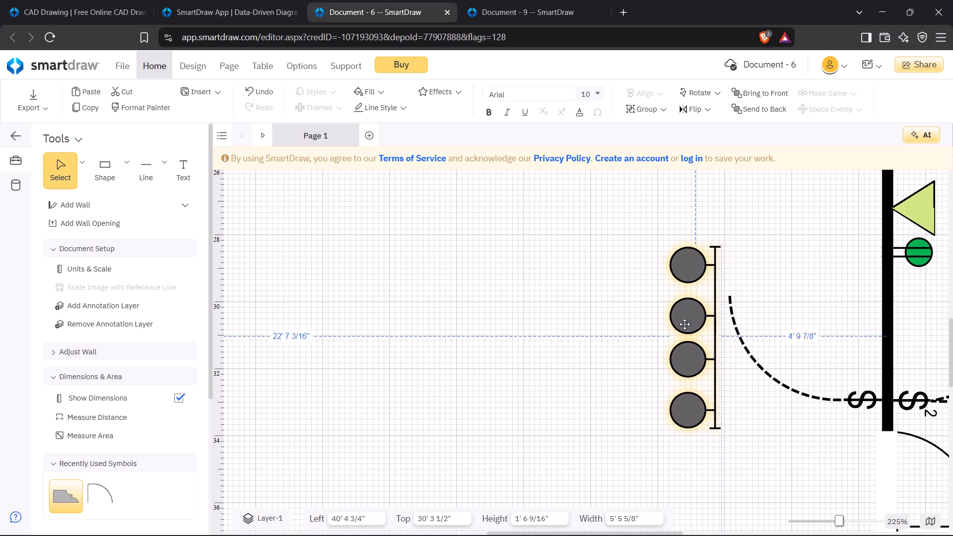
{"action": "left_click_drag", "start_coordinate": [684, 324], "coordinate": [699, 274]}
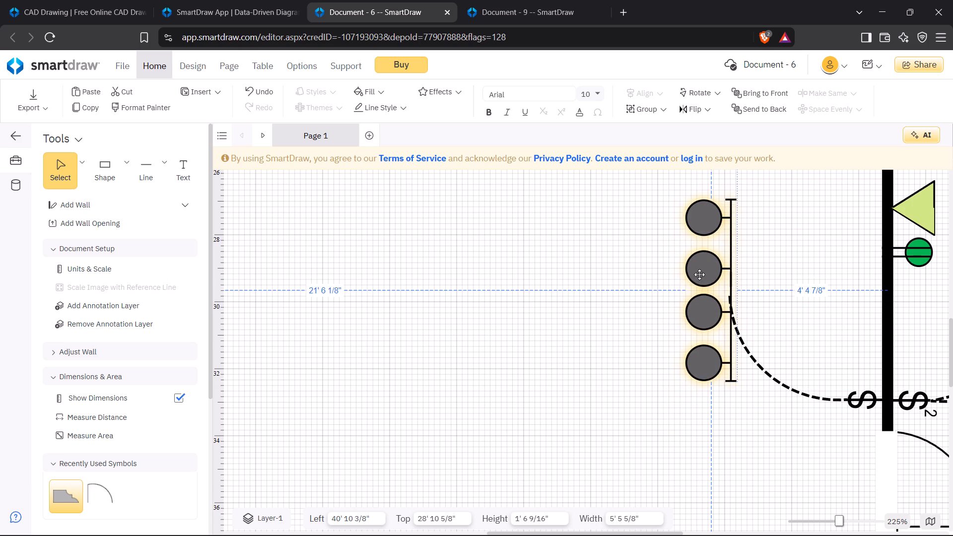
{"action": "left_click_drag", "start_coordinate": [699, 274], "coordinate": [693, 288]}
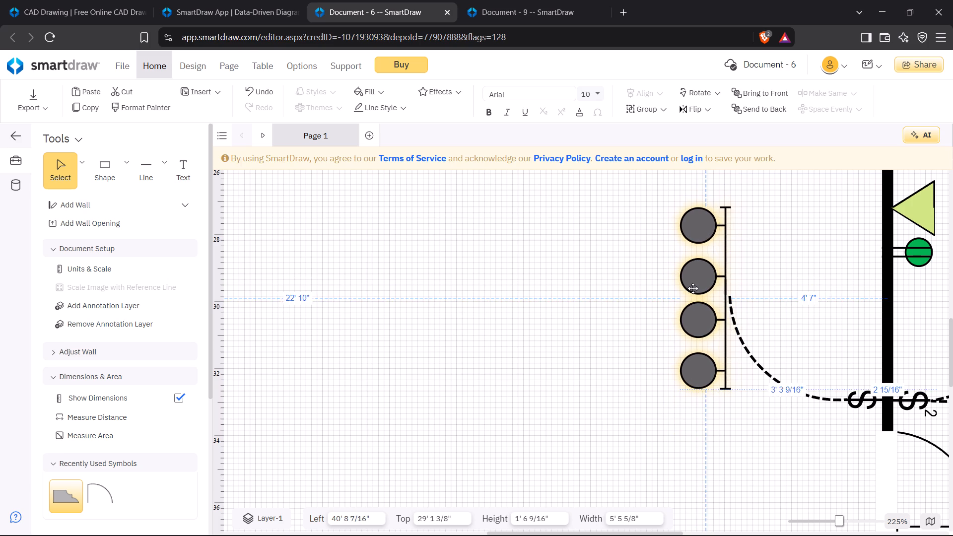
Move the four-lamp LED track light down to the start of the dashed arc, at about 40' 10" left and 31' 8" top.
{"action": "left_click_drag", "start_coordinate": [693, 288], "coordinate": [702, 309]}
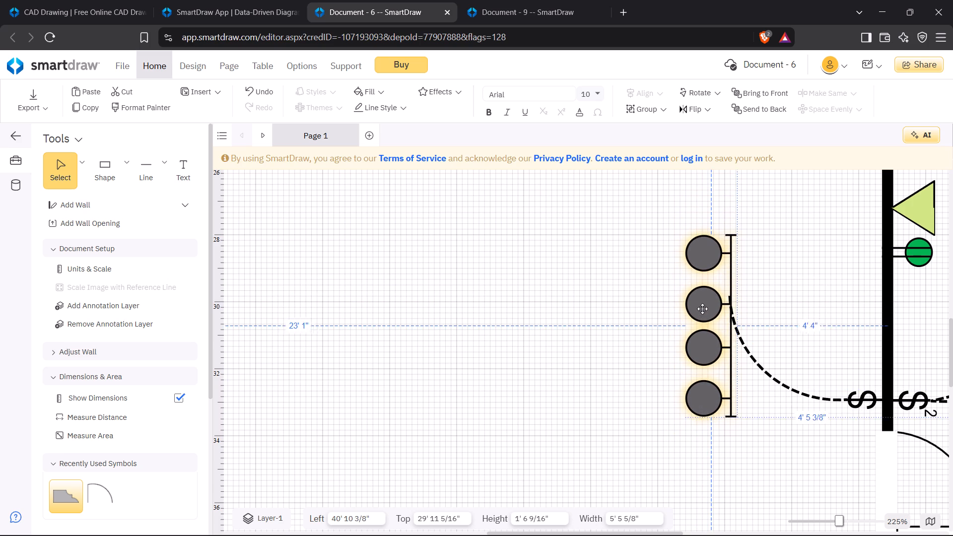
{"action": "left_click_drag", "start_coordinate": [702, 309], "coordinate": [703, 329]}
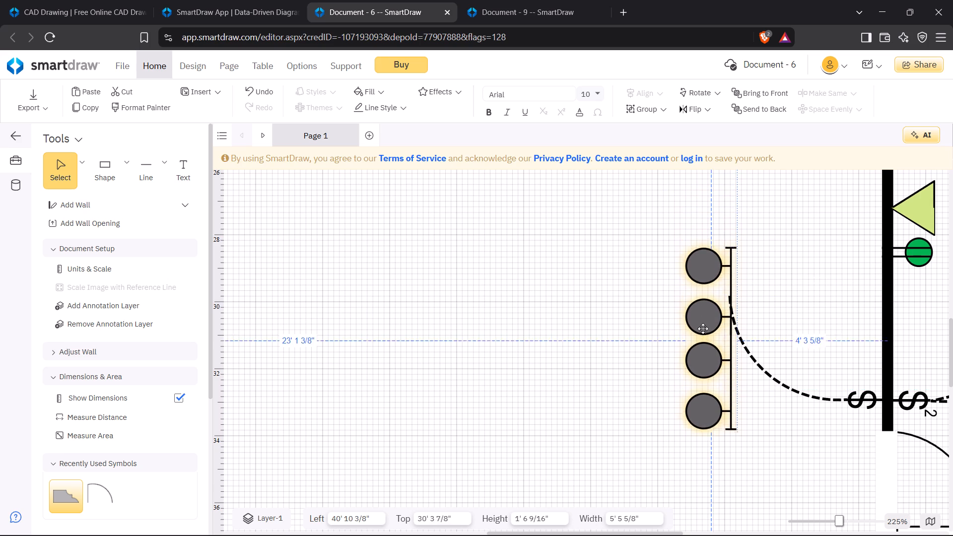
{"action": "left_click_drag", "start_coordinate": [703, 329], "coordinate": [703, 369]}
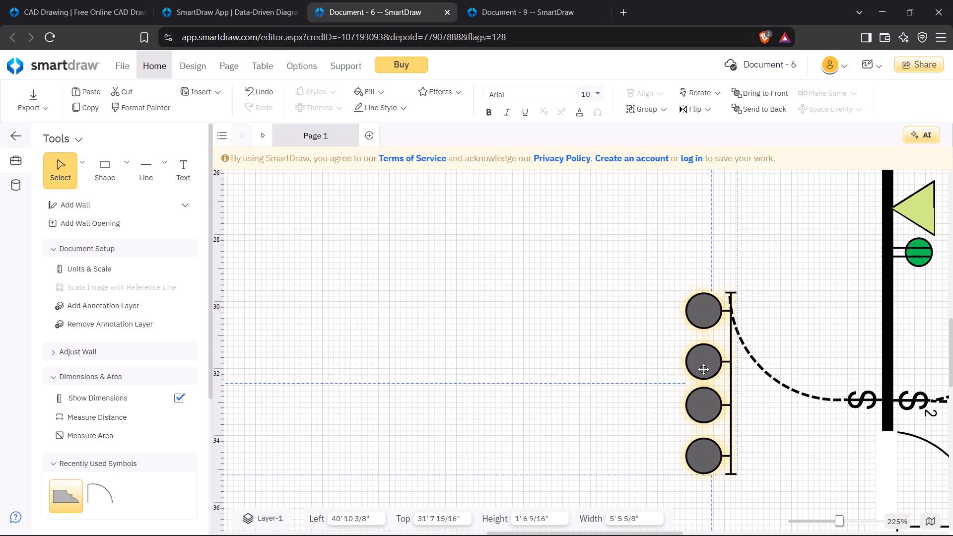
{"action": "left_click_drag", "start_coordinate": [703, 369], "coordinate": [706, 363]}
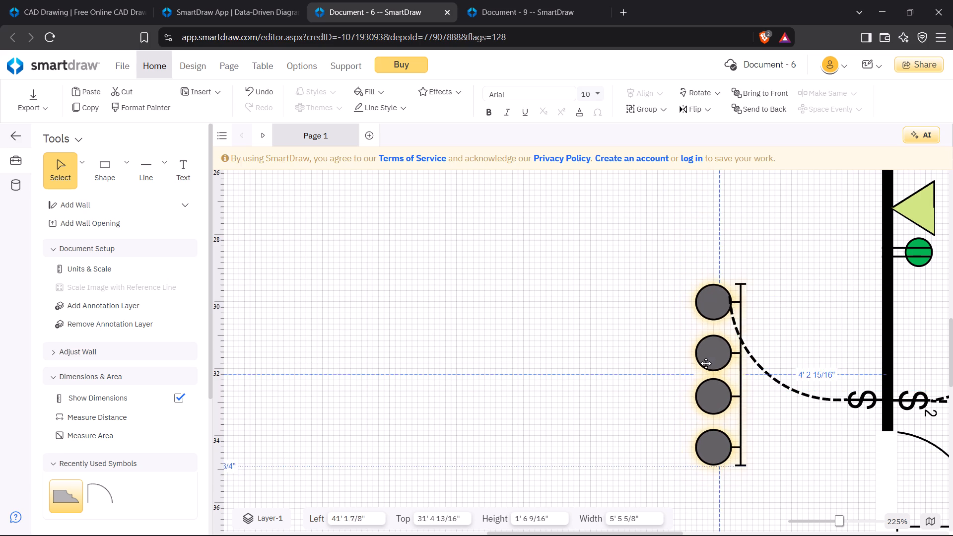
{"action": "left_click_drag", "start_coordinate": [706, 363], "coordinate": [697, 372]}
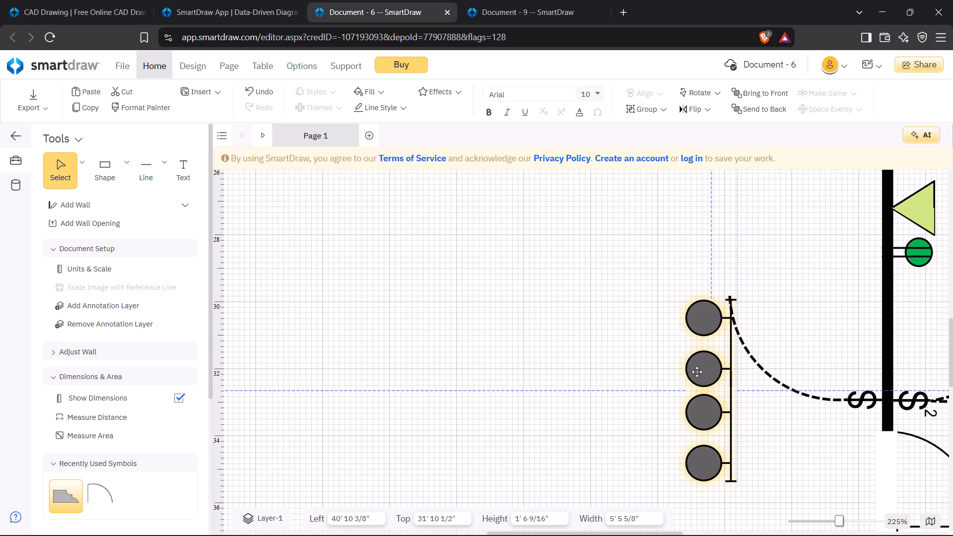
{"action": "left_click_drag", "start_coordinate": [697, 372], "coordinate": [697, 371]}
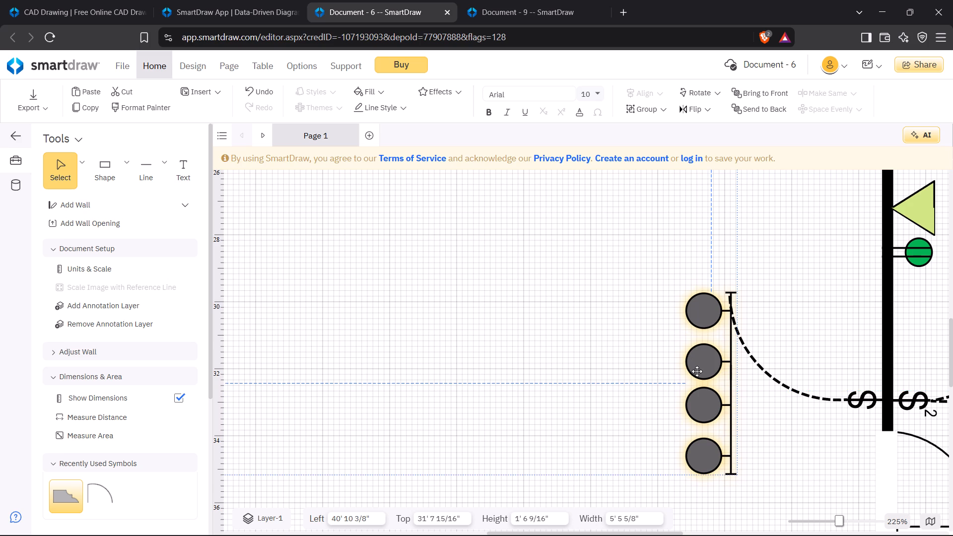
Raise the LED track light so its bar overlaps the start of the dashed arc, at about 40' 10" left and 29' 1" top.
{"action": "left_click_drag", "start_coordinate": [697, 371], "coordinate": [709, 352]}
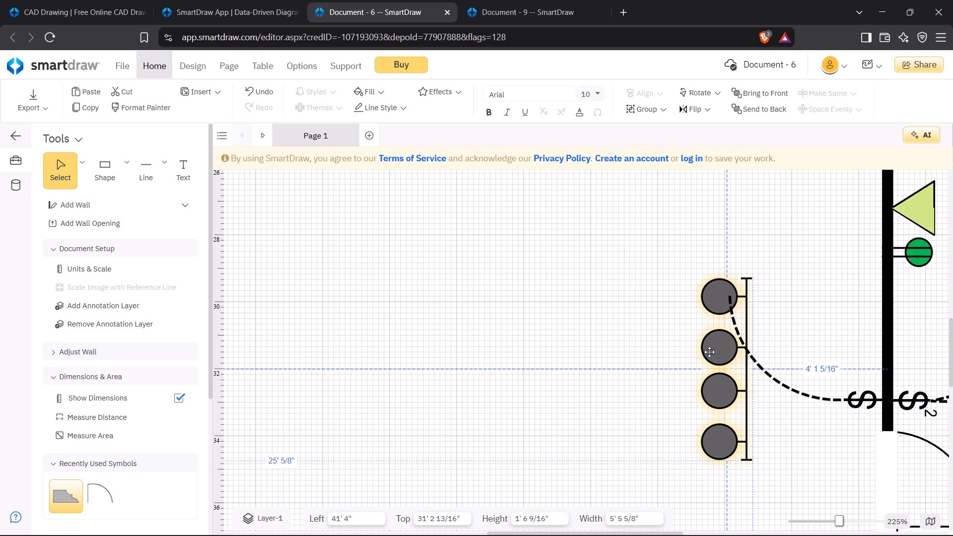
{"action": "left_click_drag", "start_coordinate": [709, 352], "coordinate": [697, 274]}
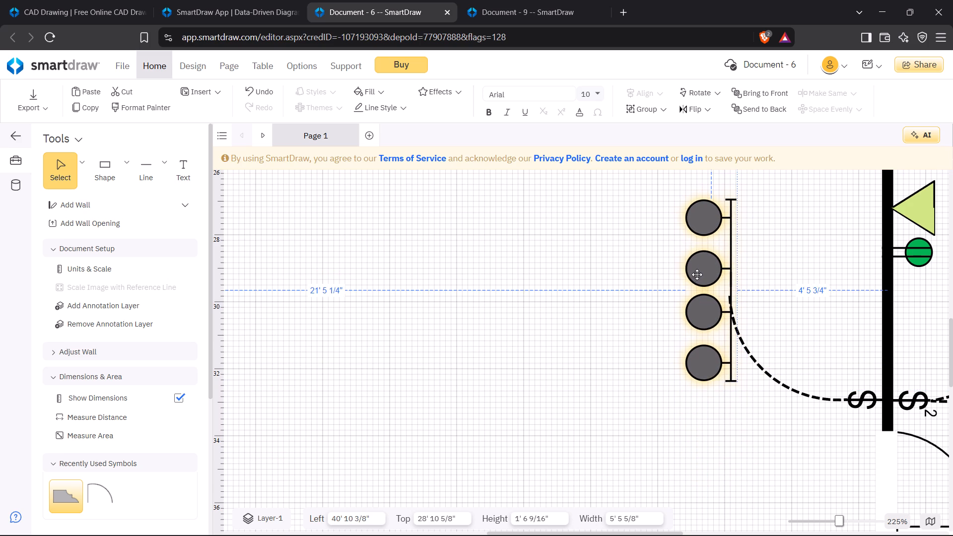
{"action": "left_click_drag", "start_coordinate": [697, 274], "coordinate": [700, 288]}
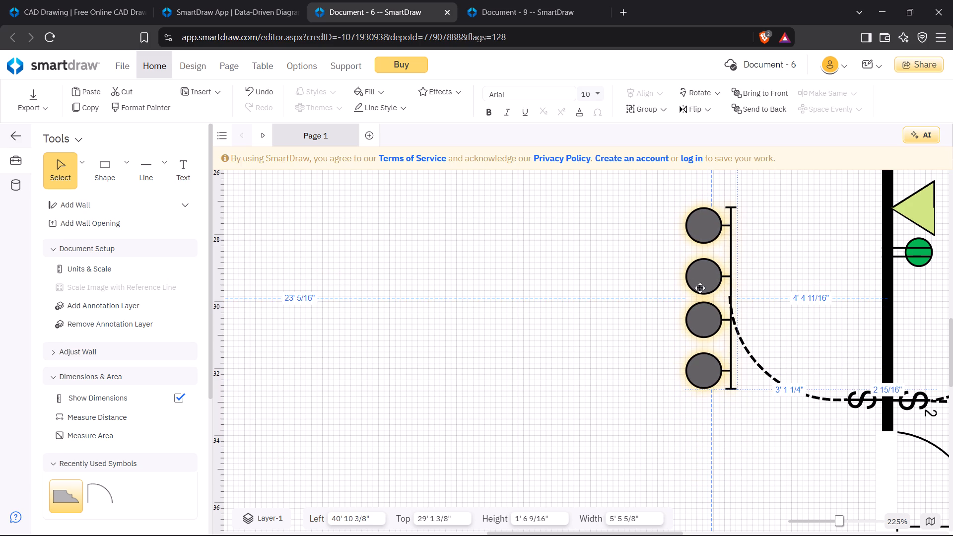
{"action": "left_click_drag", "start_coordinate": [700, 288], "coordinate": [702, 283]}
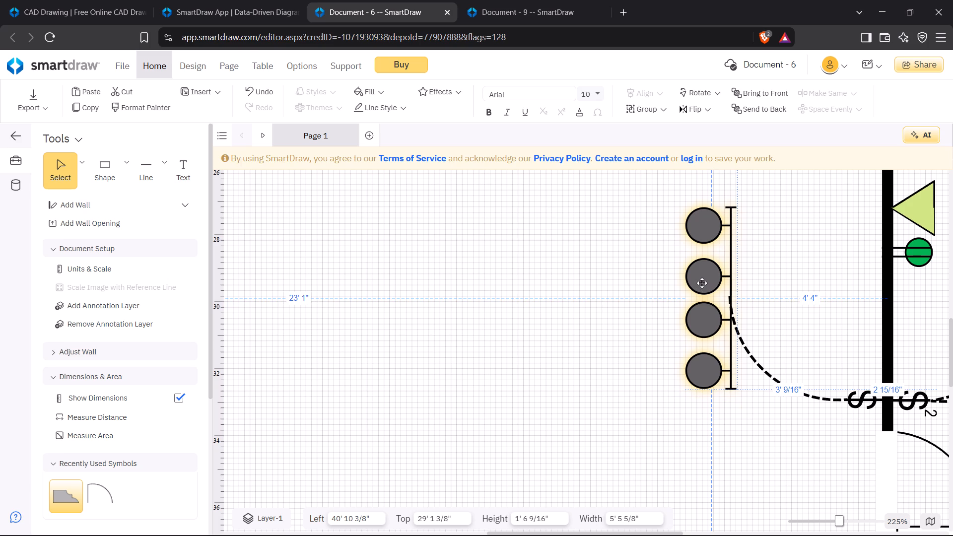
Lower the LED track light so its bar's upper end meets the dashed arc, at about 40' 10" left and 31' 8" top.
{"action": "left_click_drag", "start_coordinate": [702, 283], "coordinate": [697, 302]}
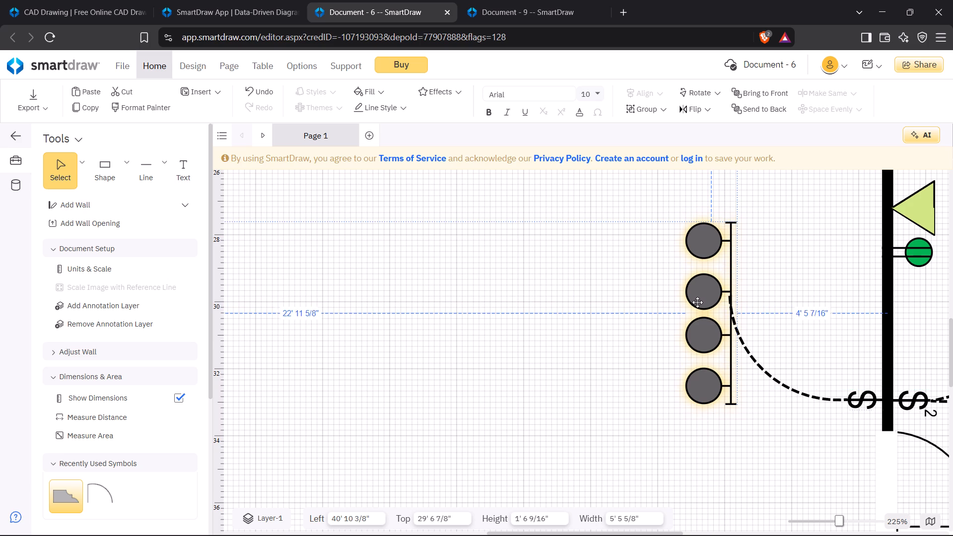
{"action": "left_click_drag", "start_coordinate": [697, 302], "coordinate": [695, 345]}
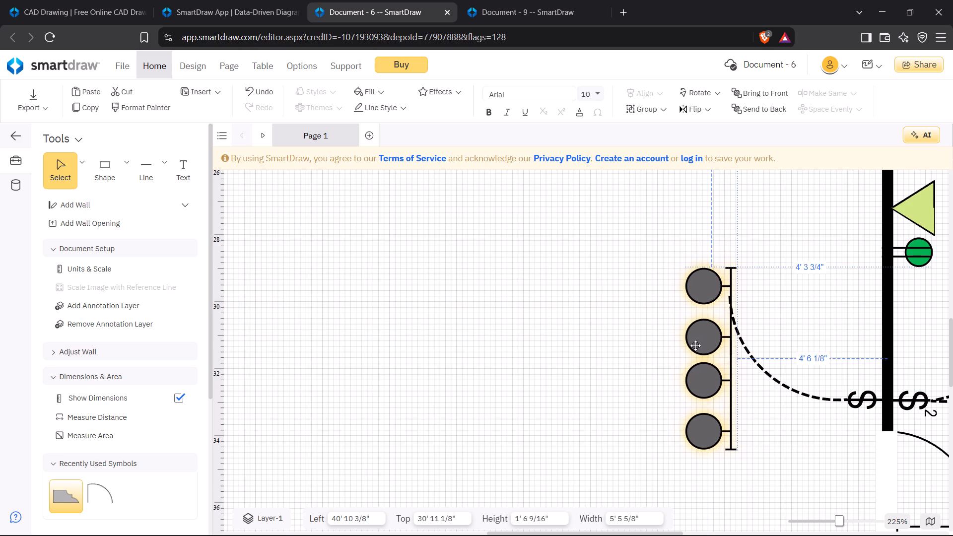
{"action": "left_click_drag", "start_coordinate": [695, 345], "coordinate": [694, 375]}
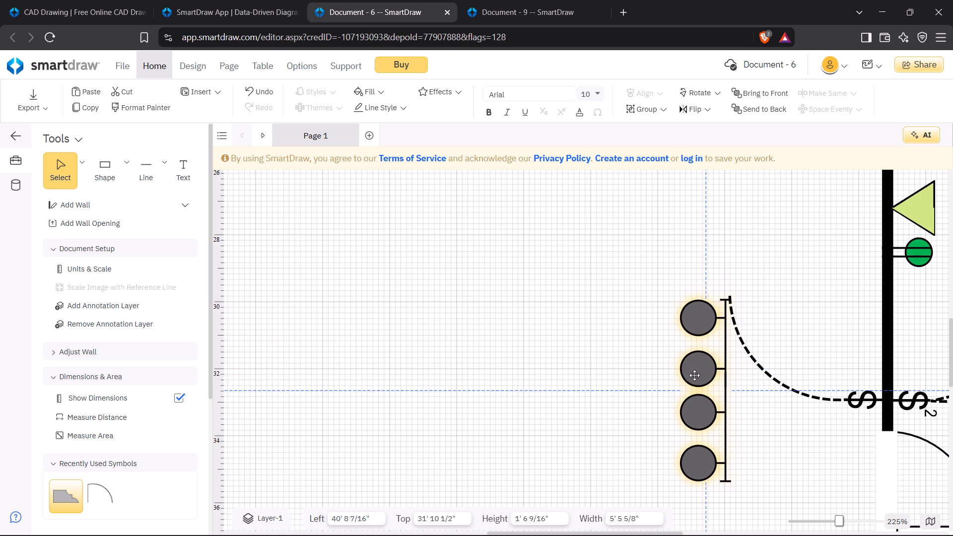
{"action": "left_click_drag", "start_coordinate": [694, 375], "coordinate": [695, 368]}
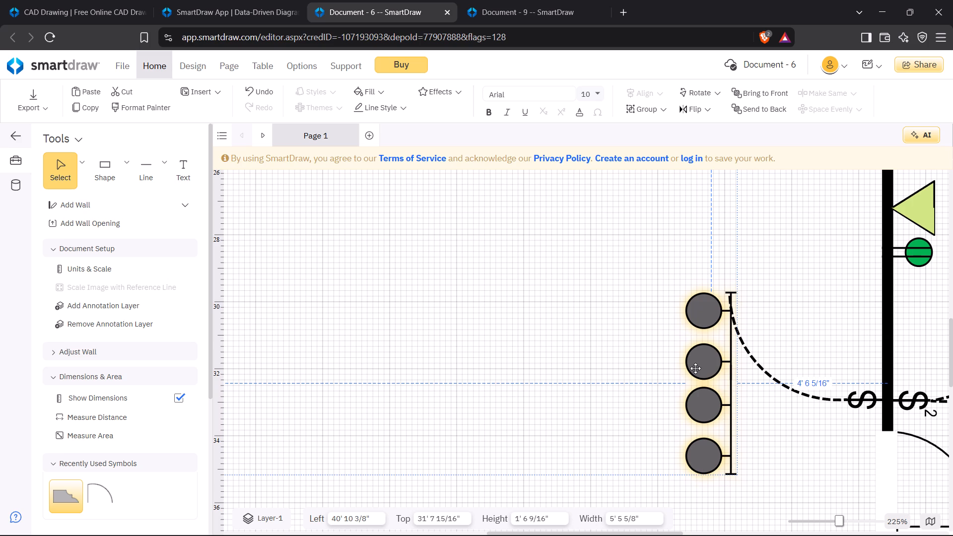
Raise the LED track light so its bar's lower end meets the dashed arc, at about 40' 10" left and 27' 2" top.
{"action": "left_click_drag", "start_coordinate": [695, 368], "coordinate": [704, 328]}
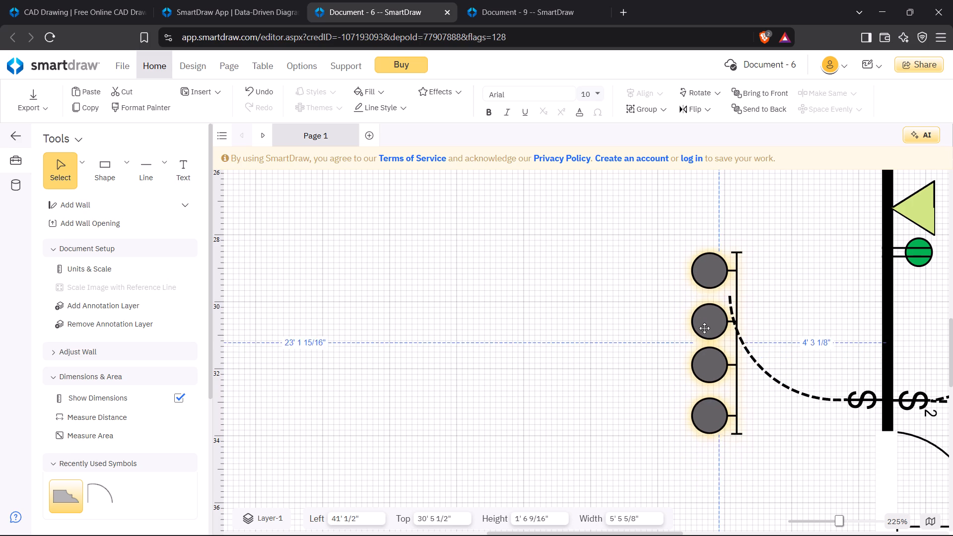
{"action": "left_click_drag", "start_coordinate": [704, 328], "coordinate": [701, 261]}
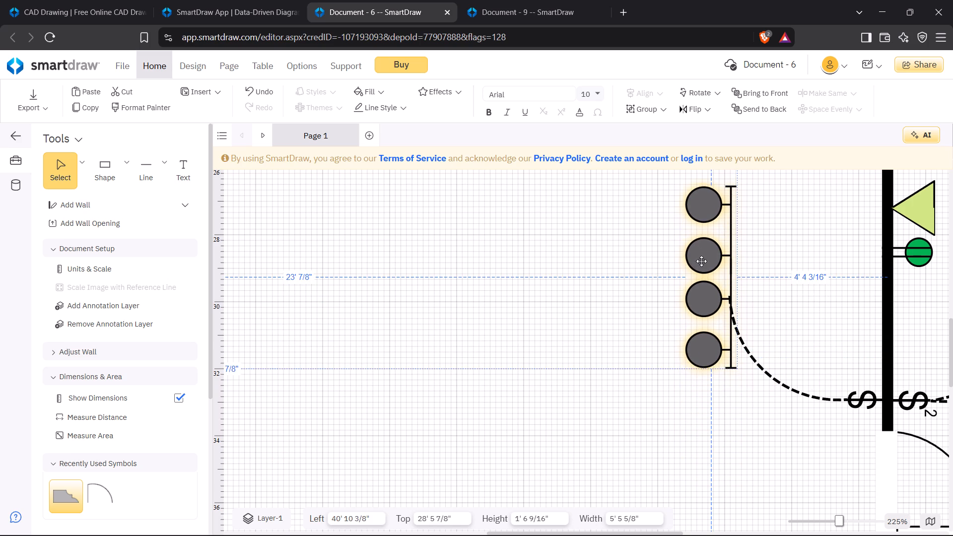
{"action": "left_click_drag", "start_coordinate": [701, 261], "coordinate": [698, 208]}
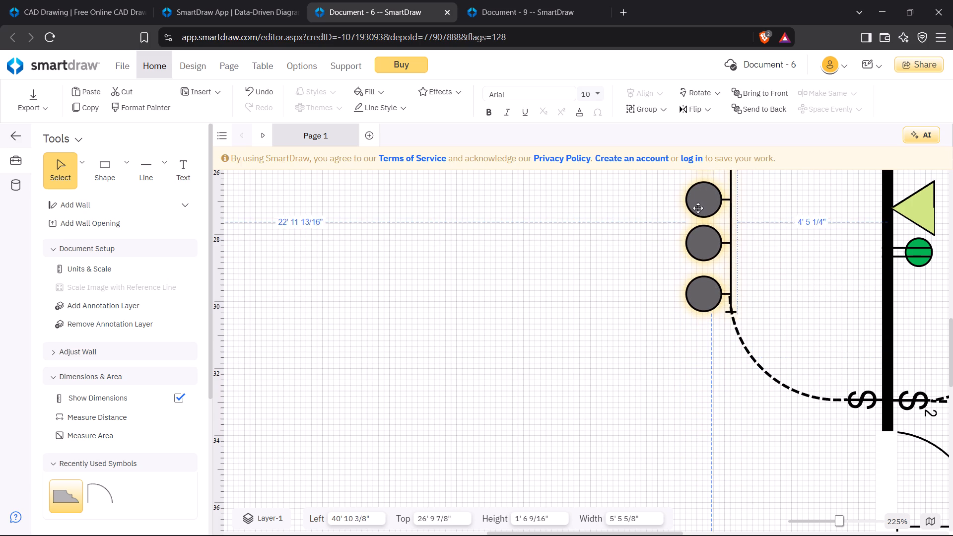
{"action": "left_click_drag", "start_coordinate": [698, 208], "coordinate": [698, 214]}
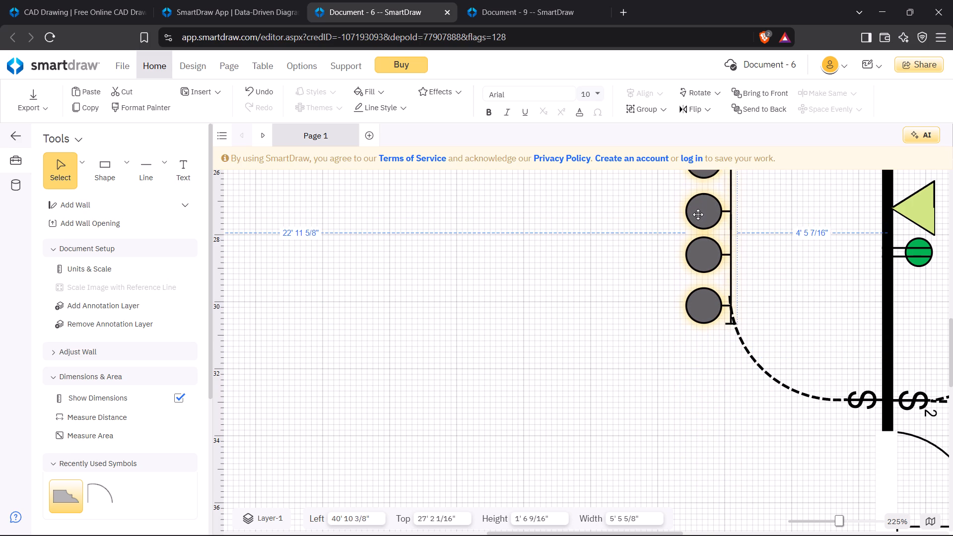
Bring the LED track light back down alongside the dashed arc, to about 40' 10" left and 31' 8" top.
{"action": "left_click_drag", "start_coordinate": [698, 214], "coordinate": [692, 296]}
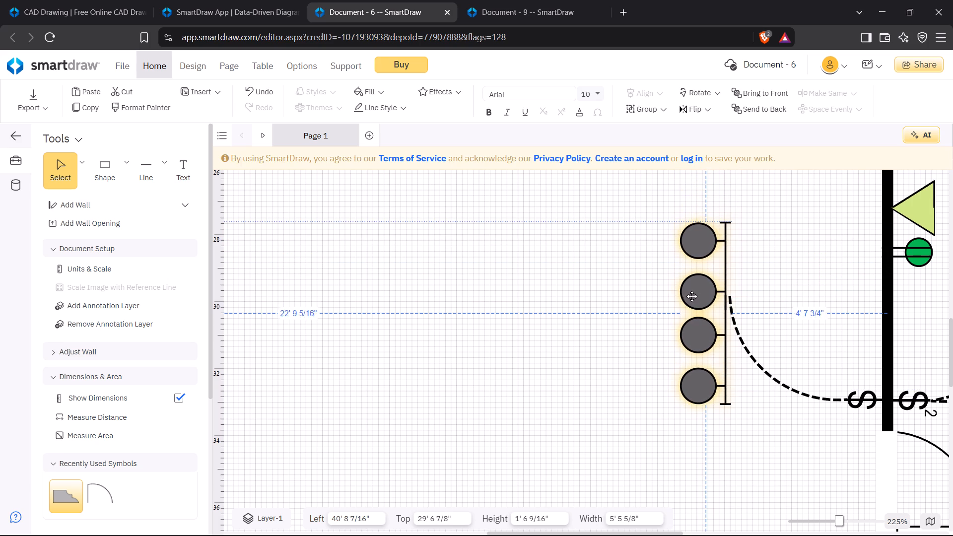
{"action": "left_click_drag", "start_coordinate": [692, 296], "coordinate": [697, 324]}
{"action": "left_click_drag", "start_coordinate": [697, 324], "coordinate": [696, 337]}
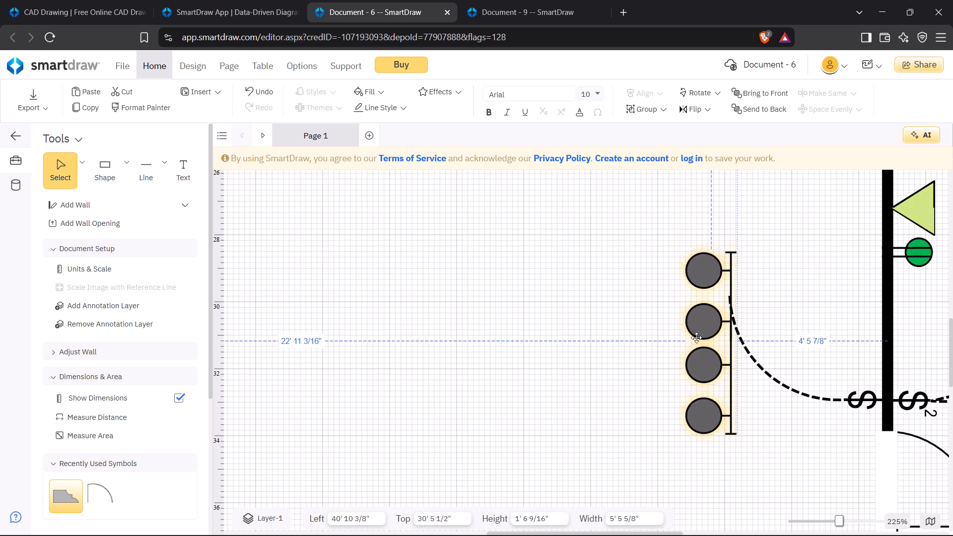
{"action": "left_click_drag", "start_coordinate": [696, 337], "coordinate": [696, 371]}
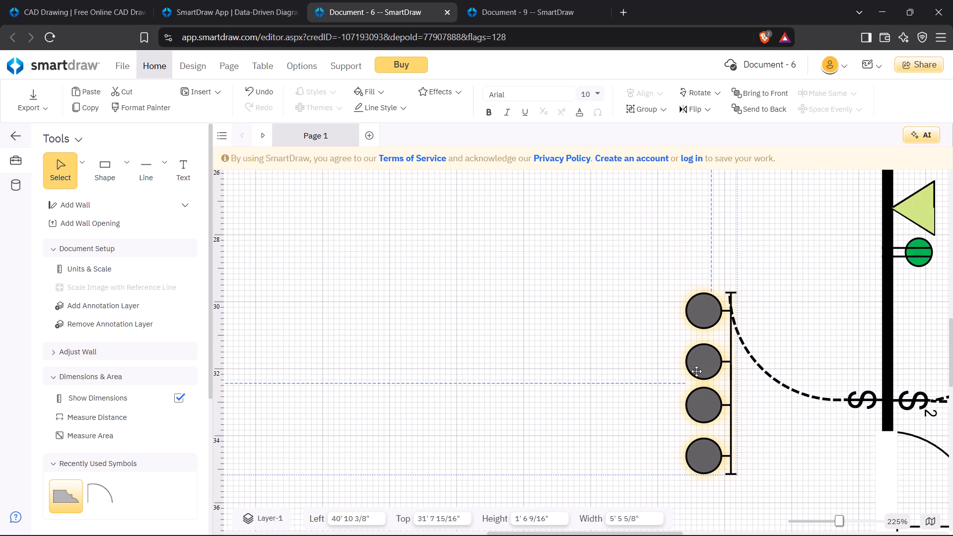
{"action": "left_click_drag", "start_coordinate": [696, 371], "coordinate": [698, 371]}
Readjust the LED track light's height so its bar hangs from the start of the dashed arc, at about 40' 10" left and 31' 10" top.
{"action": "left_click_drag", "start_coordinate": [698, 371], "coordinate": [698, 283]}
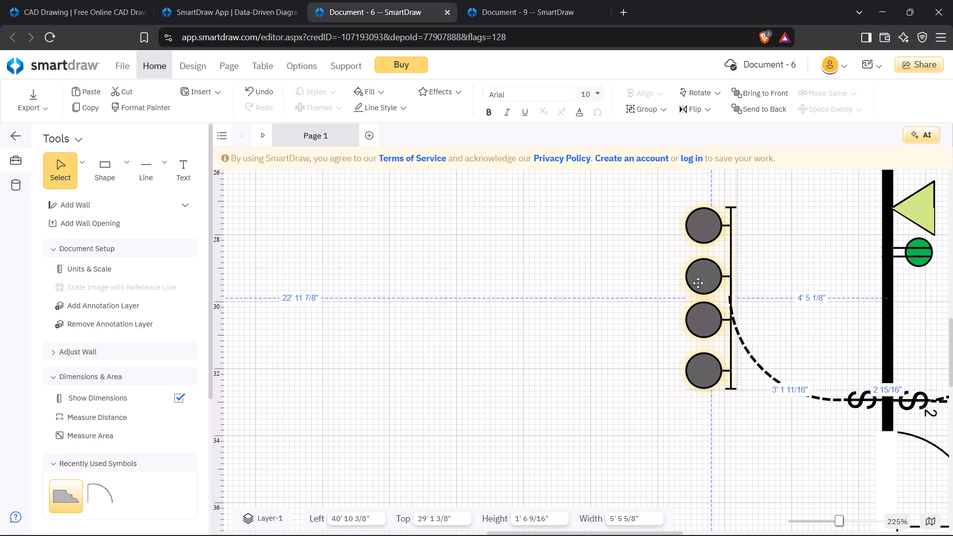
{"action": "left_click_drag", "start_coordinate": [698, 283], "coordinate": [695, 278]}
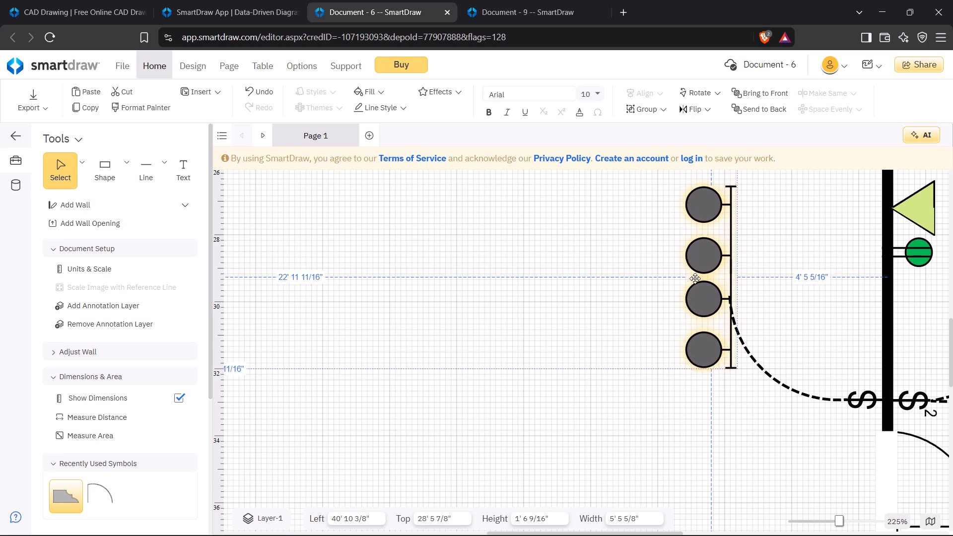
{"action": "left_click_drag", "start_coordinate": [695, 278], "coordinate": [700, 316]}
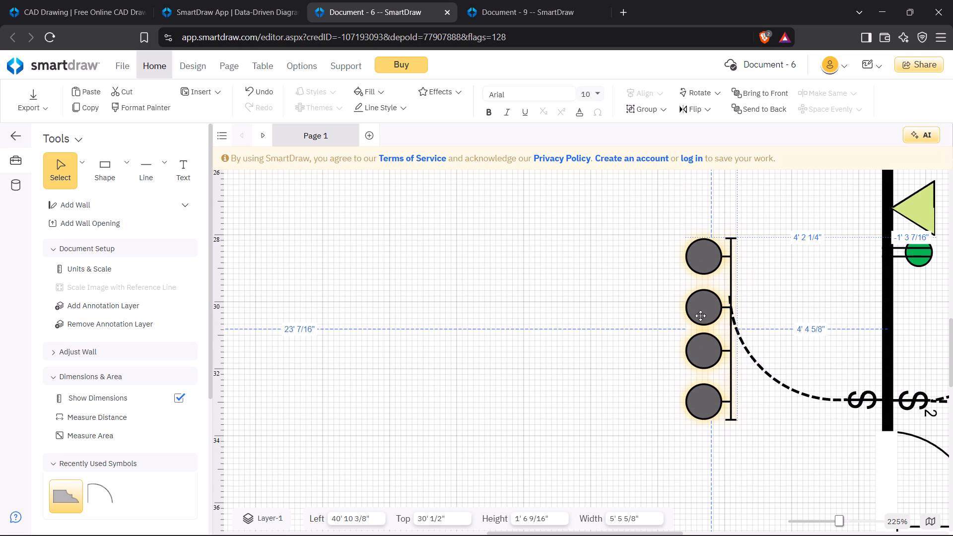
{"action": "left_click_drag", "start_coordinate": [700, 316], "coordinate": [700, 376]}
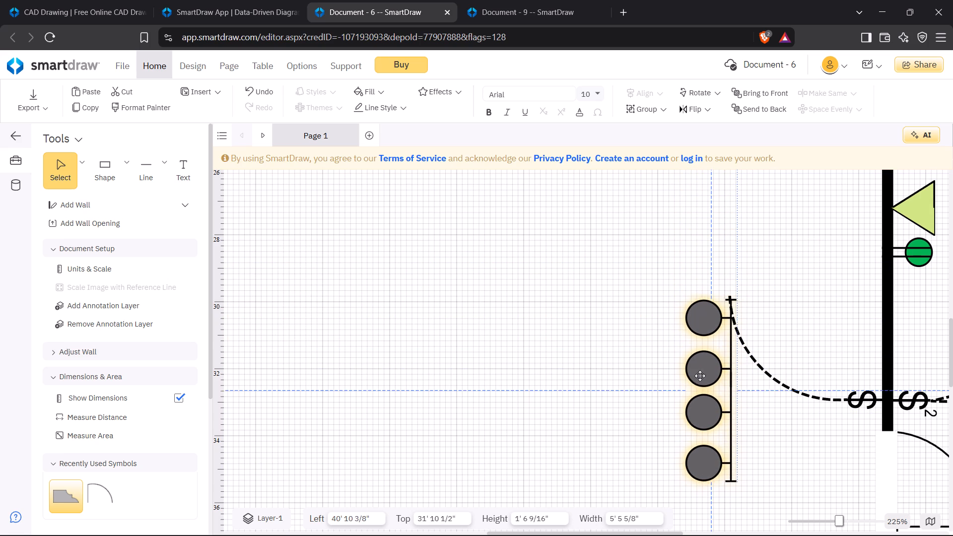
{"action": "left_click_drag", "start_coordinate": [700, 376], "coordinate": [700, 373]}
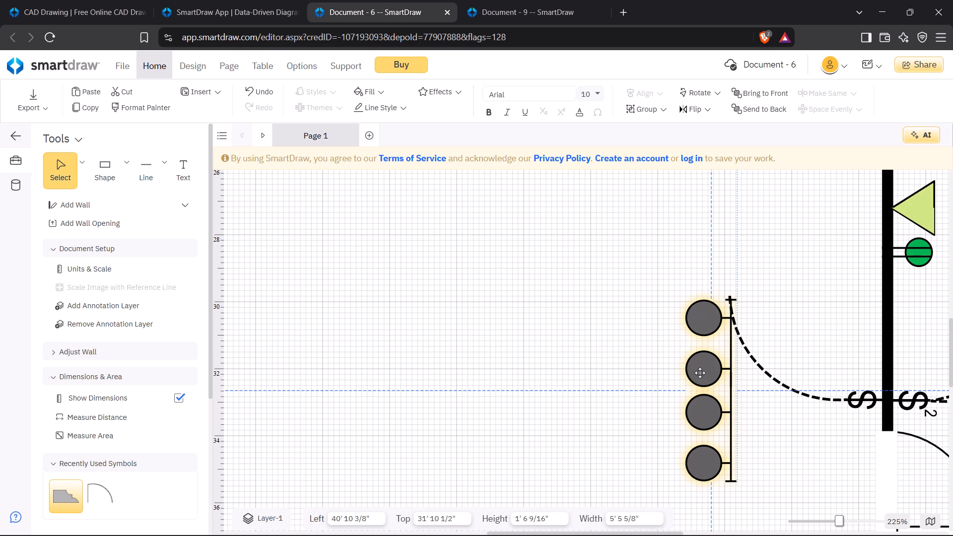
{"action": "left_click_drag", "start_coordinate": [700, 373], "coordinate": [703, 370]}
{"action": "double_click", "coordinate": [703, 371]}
Place the LED track light just clear of the dashed arc, at about 40' 5" left and 29' 7" top.
{"action": "left_click_drag", "start_coordinate": [703, 373], "coordinate": [698, 260]}
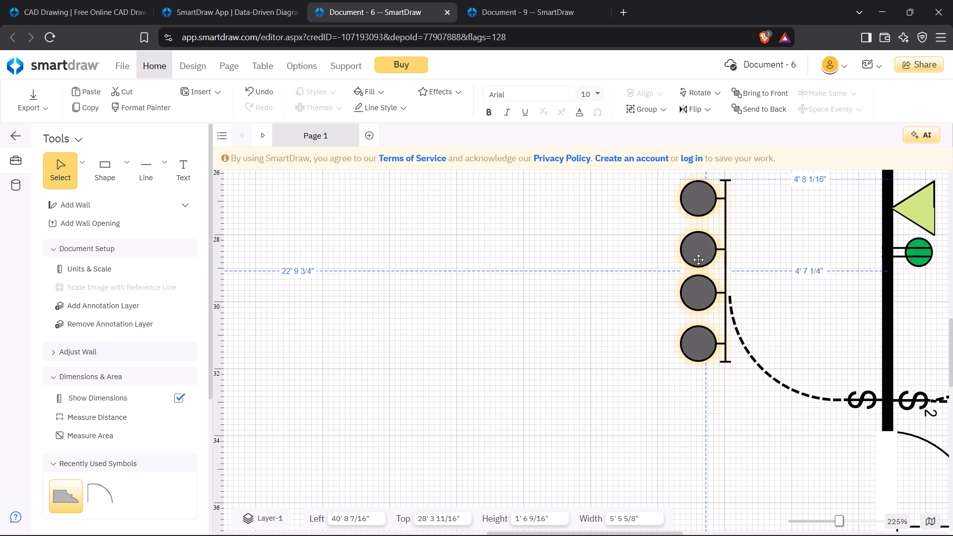
{"action": "left_click_drag", "start_coordinate": [698, 260], "coordinate": [704, 264]}
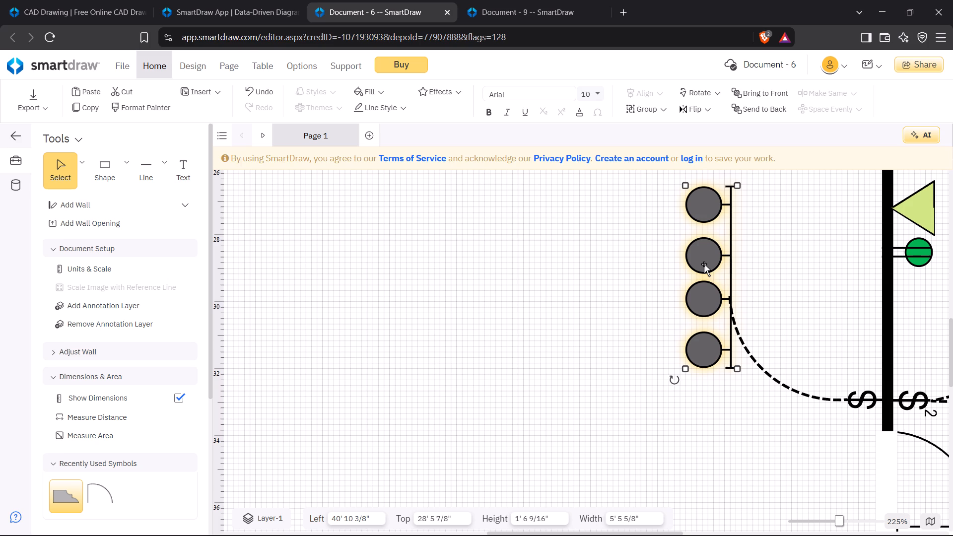
{"action": "left_click_drag", "start_coordinate": [704, 264], "coordinate": [693, 296]}
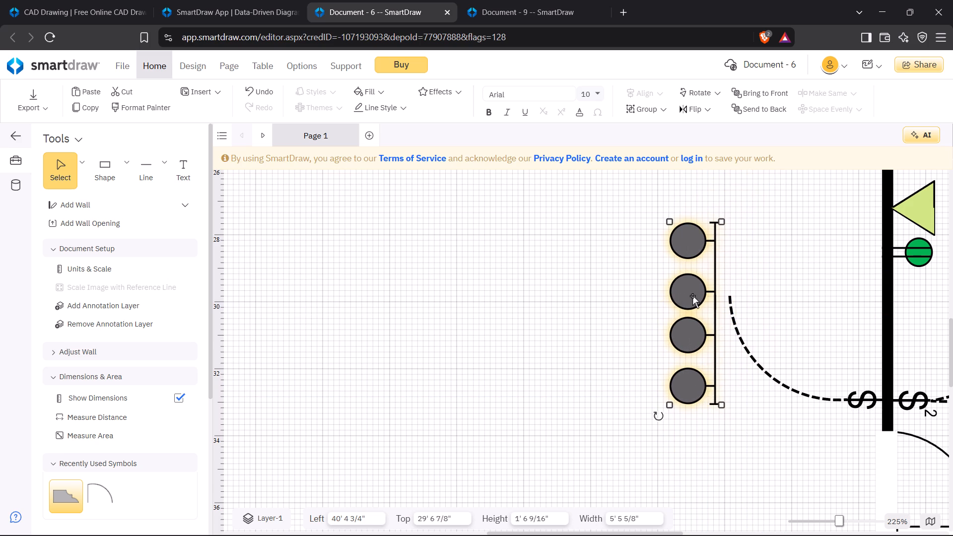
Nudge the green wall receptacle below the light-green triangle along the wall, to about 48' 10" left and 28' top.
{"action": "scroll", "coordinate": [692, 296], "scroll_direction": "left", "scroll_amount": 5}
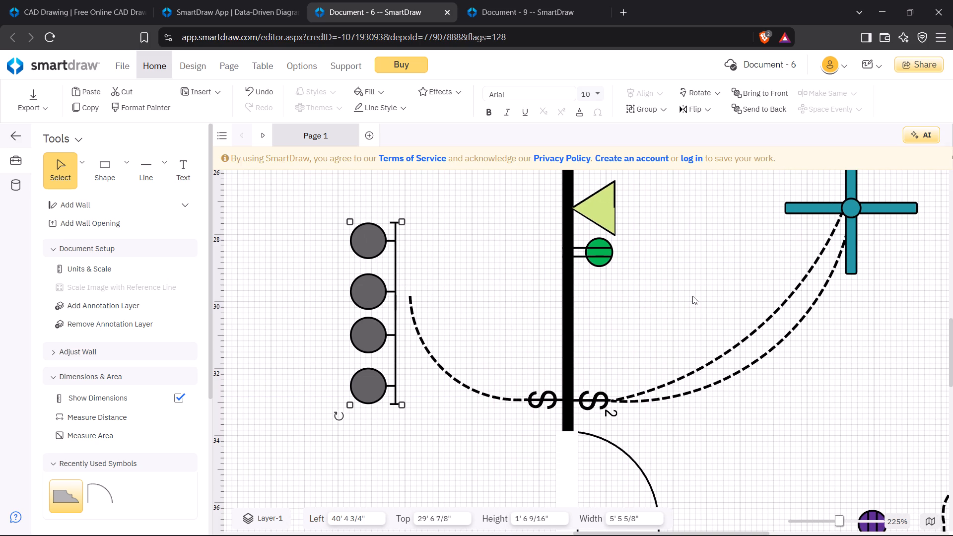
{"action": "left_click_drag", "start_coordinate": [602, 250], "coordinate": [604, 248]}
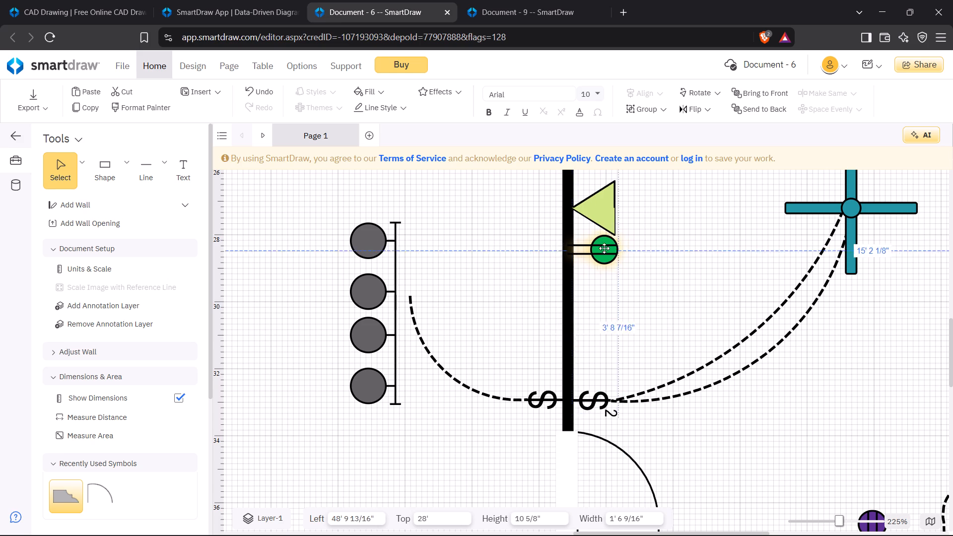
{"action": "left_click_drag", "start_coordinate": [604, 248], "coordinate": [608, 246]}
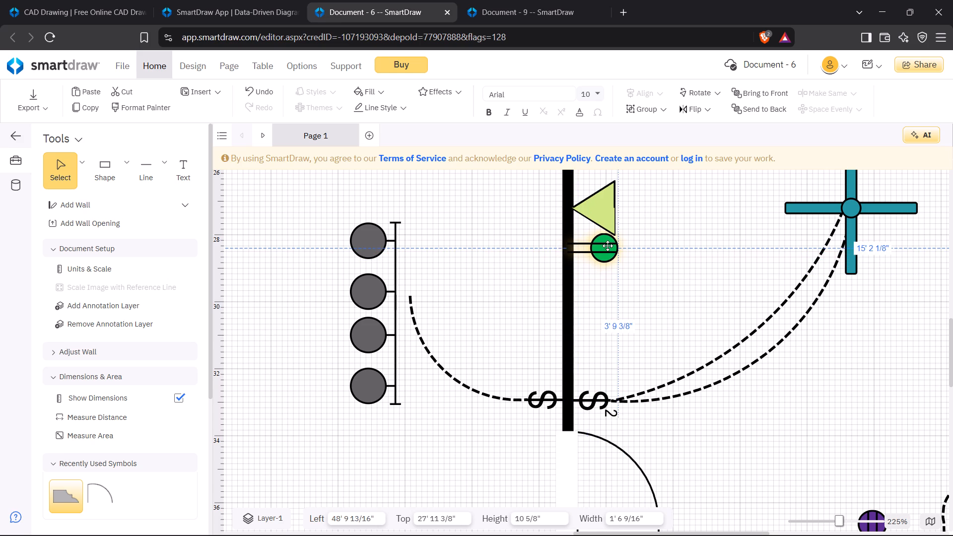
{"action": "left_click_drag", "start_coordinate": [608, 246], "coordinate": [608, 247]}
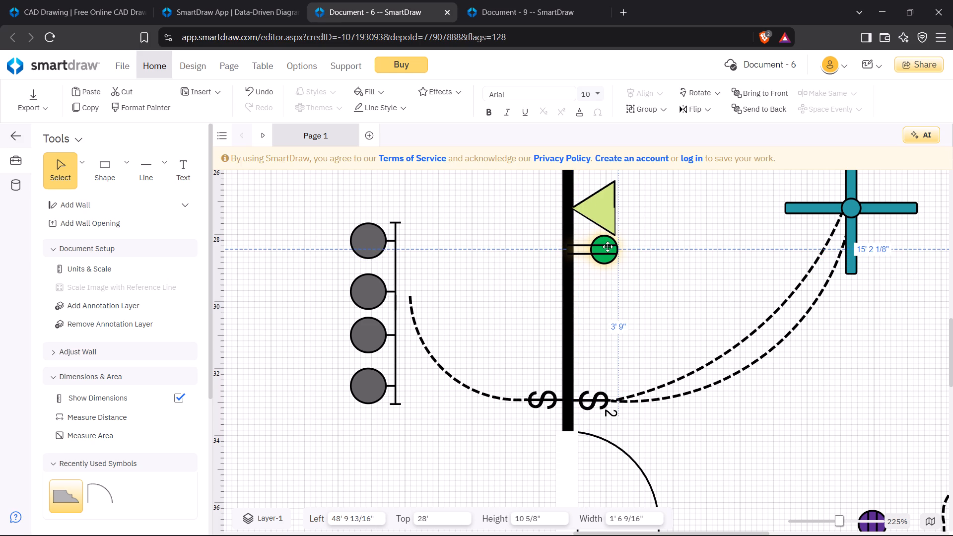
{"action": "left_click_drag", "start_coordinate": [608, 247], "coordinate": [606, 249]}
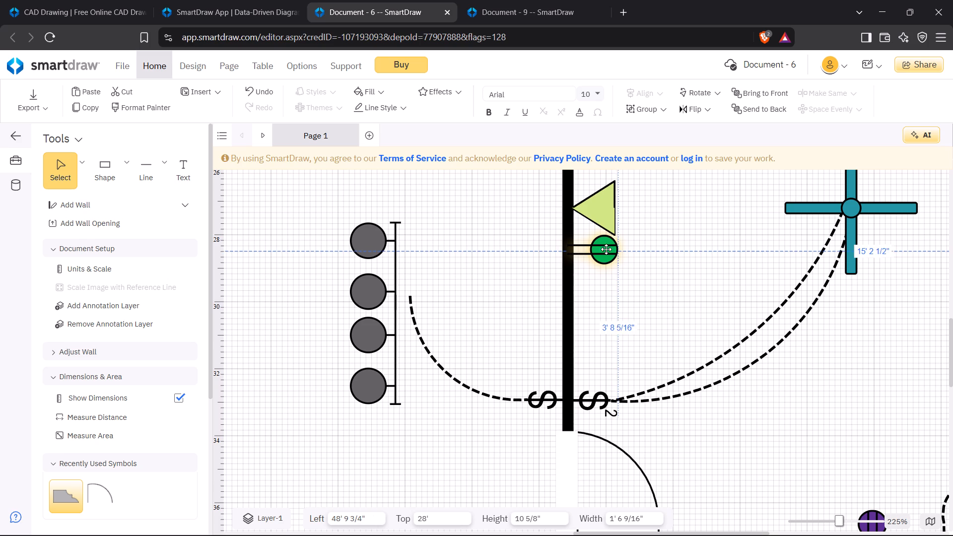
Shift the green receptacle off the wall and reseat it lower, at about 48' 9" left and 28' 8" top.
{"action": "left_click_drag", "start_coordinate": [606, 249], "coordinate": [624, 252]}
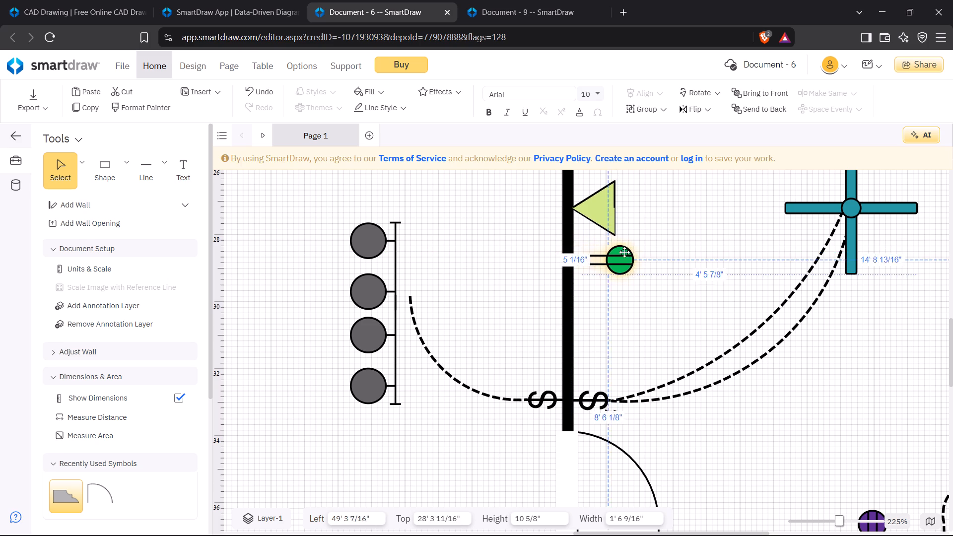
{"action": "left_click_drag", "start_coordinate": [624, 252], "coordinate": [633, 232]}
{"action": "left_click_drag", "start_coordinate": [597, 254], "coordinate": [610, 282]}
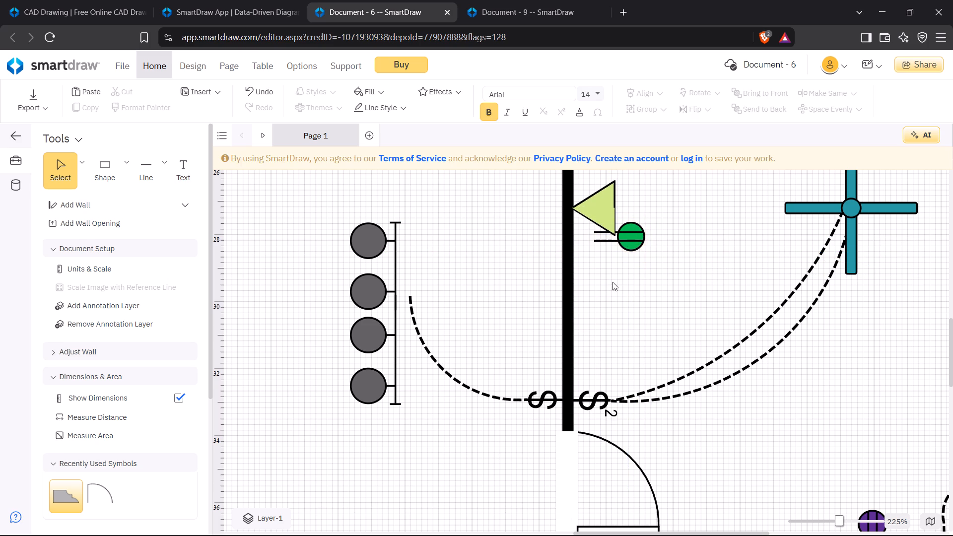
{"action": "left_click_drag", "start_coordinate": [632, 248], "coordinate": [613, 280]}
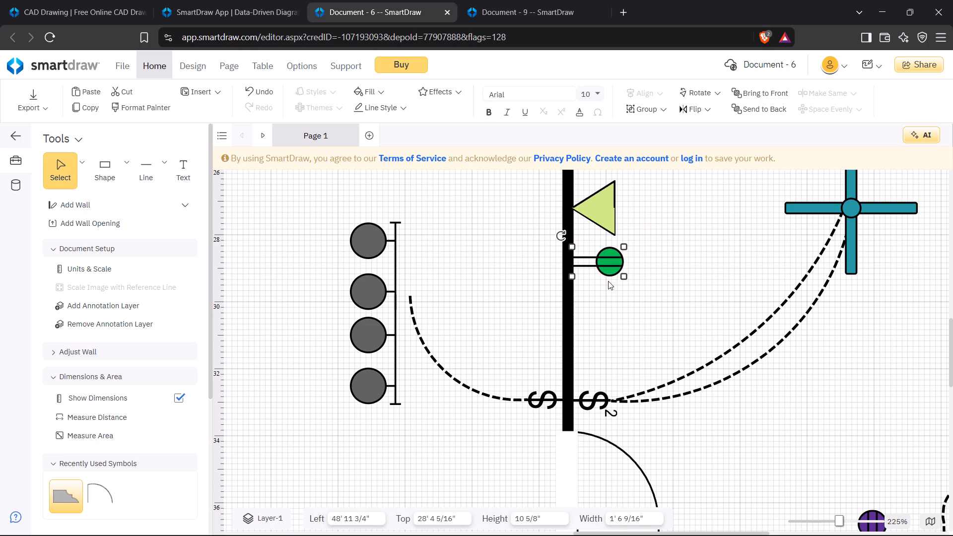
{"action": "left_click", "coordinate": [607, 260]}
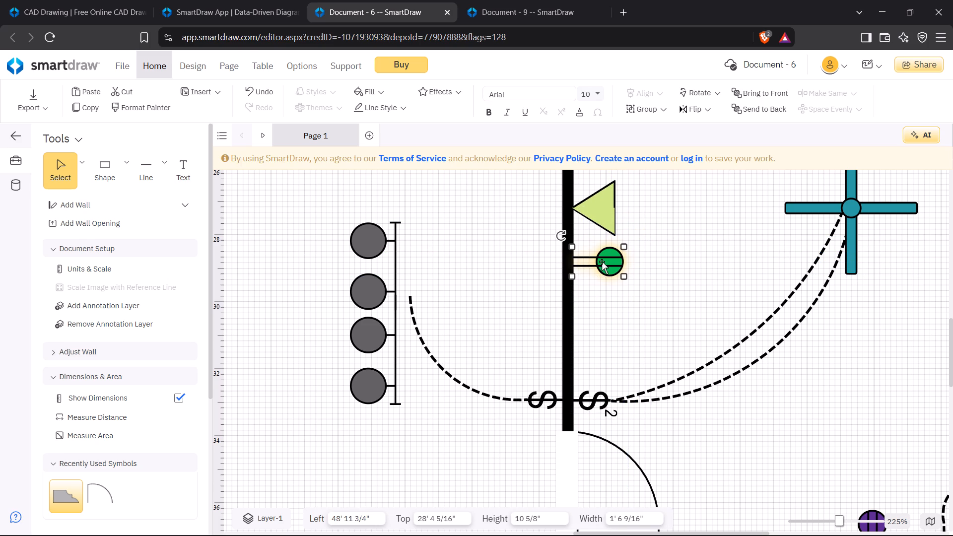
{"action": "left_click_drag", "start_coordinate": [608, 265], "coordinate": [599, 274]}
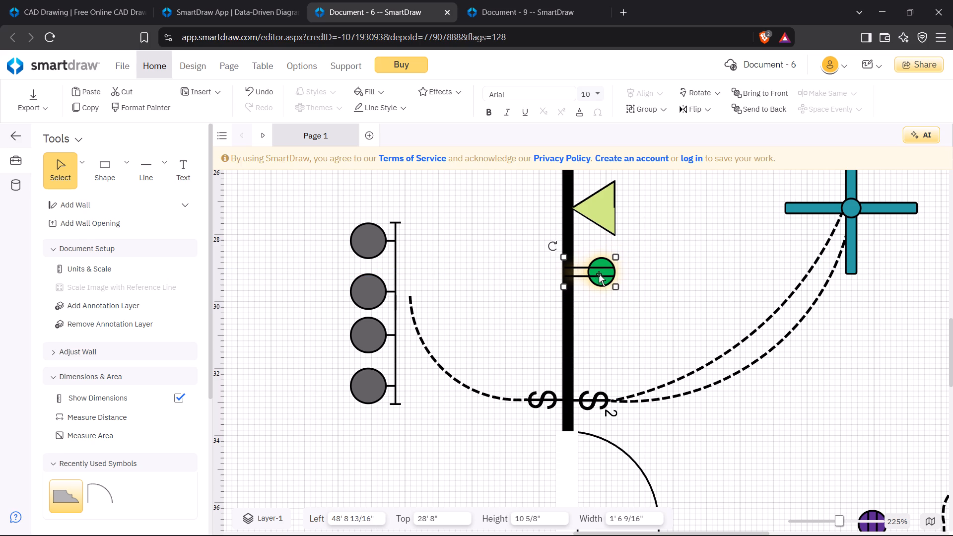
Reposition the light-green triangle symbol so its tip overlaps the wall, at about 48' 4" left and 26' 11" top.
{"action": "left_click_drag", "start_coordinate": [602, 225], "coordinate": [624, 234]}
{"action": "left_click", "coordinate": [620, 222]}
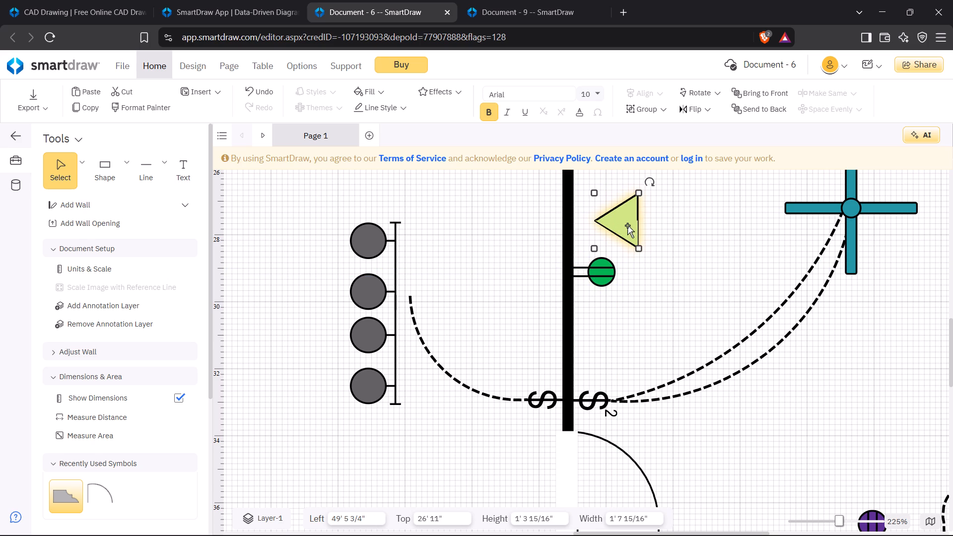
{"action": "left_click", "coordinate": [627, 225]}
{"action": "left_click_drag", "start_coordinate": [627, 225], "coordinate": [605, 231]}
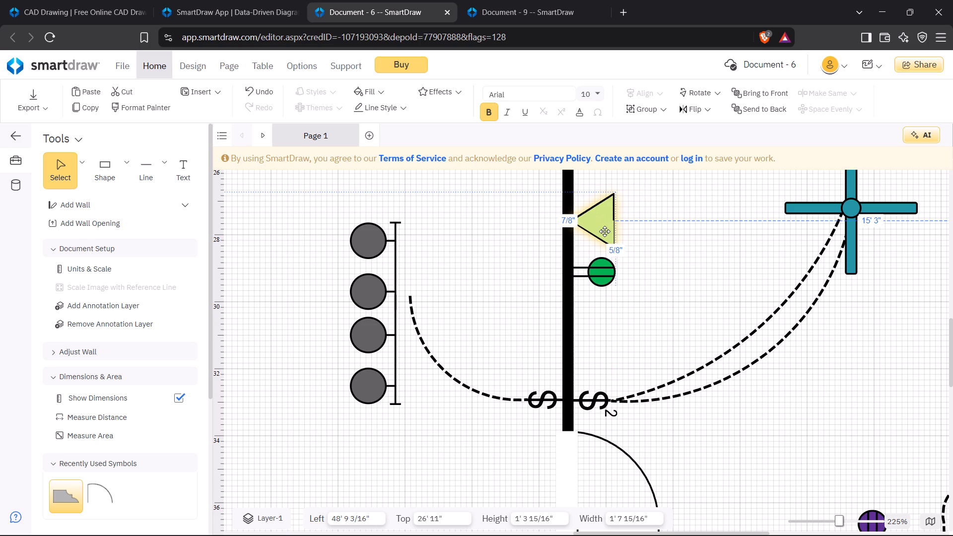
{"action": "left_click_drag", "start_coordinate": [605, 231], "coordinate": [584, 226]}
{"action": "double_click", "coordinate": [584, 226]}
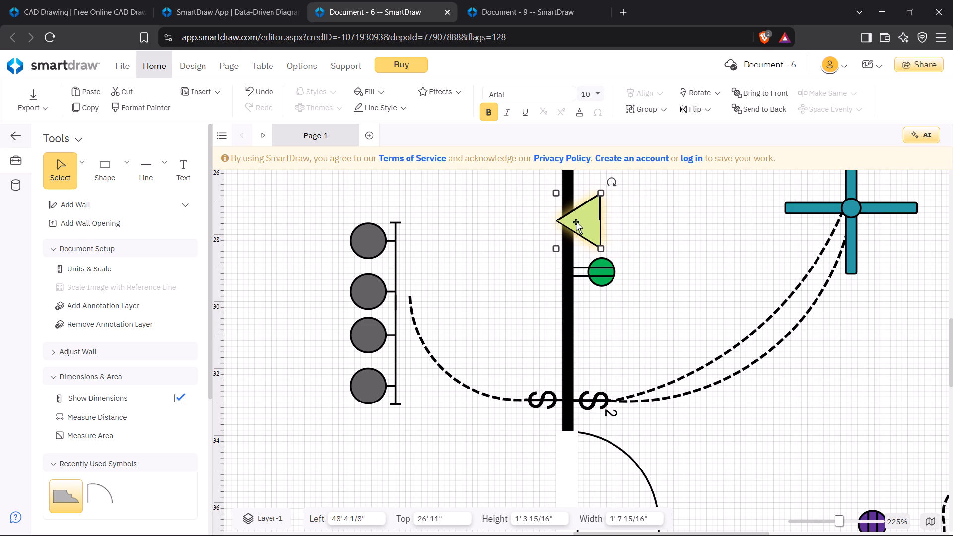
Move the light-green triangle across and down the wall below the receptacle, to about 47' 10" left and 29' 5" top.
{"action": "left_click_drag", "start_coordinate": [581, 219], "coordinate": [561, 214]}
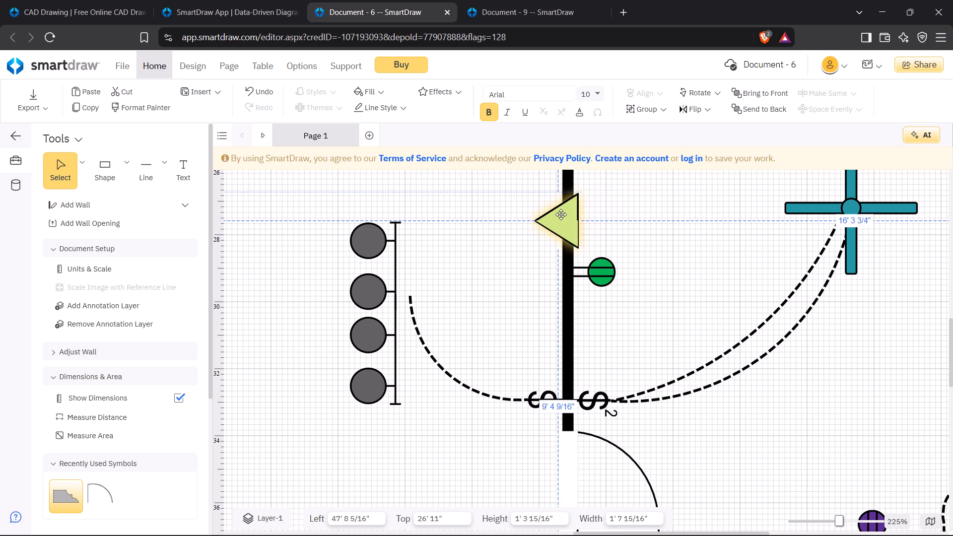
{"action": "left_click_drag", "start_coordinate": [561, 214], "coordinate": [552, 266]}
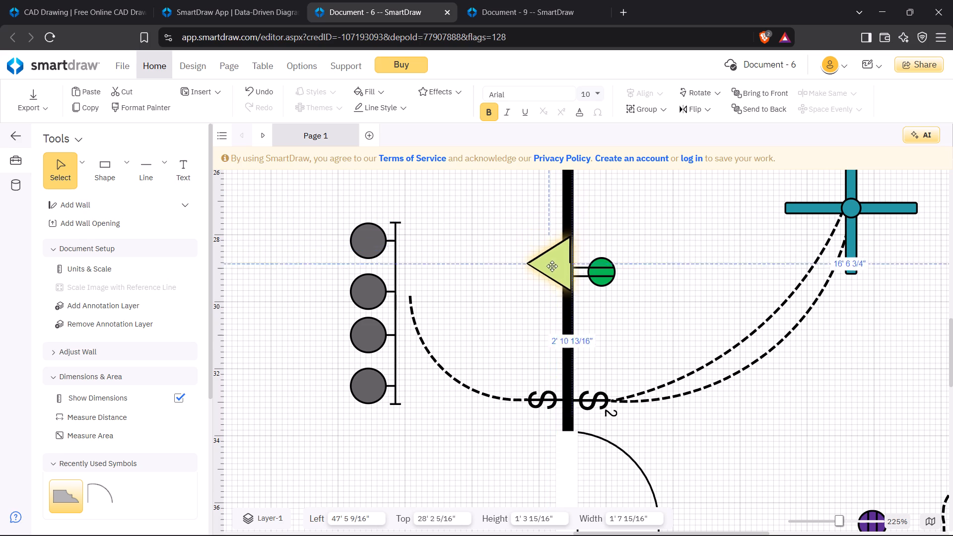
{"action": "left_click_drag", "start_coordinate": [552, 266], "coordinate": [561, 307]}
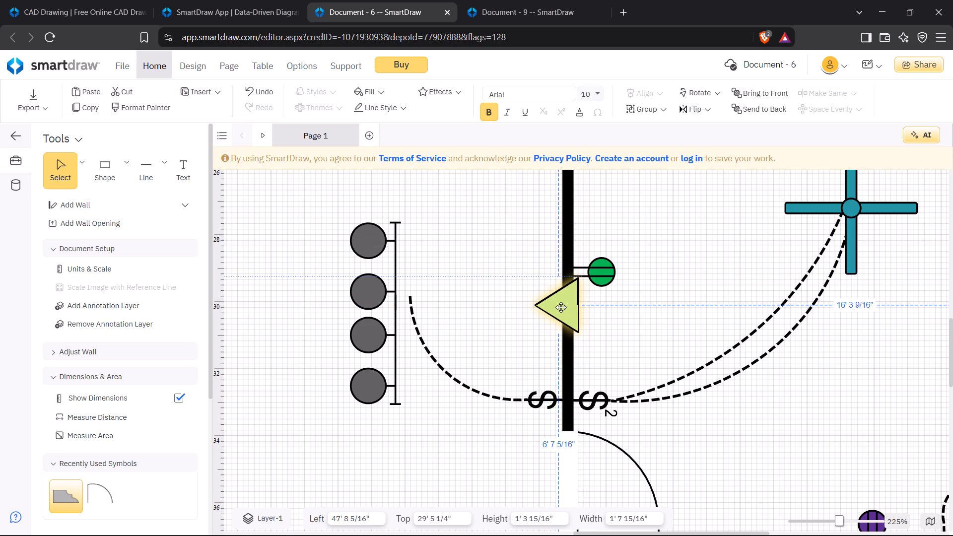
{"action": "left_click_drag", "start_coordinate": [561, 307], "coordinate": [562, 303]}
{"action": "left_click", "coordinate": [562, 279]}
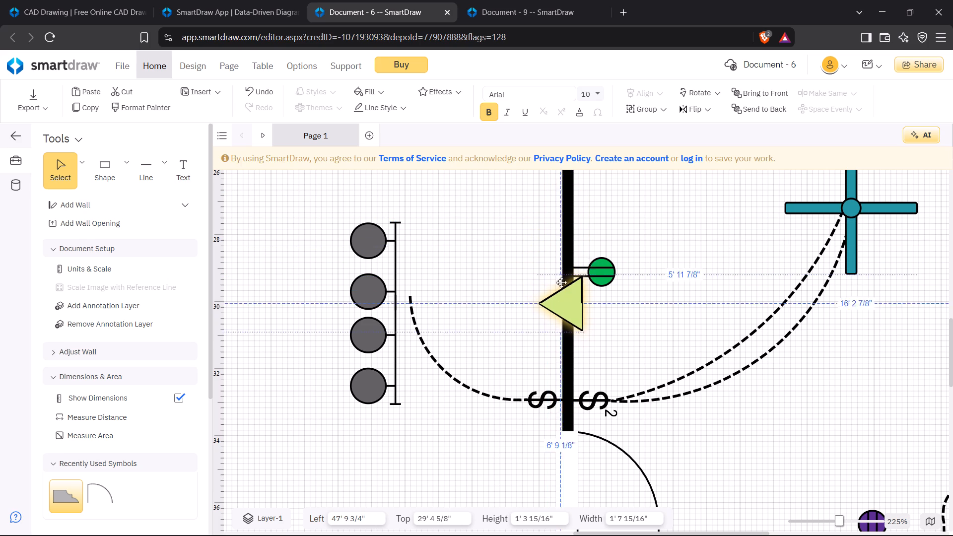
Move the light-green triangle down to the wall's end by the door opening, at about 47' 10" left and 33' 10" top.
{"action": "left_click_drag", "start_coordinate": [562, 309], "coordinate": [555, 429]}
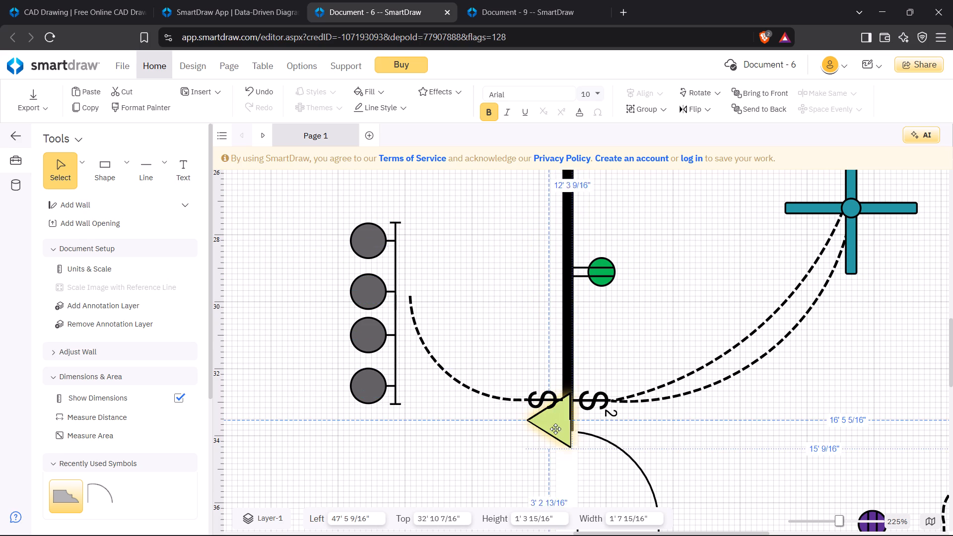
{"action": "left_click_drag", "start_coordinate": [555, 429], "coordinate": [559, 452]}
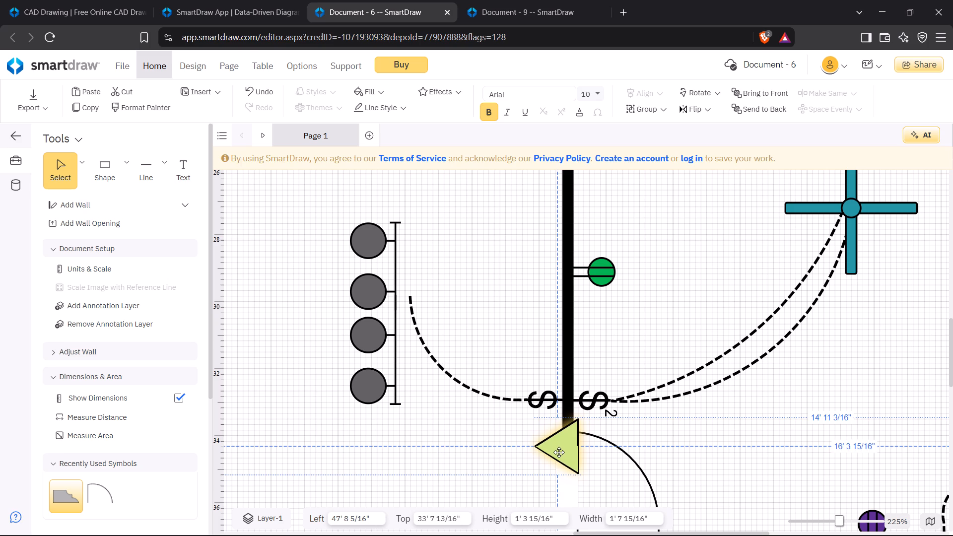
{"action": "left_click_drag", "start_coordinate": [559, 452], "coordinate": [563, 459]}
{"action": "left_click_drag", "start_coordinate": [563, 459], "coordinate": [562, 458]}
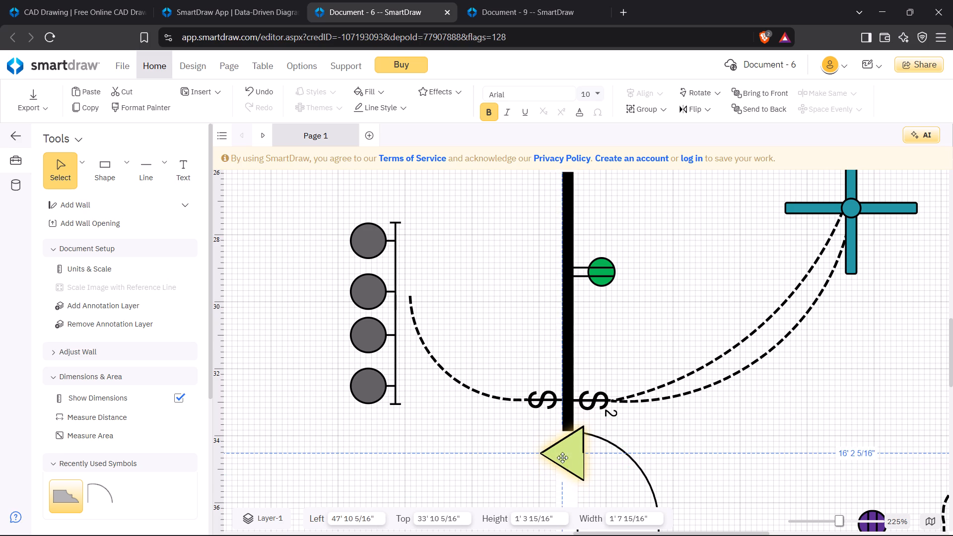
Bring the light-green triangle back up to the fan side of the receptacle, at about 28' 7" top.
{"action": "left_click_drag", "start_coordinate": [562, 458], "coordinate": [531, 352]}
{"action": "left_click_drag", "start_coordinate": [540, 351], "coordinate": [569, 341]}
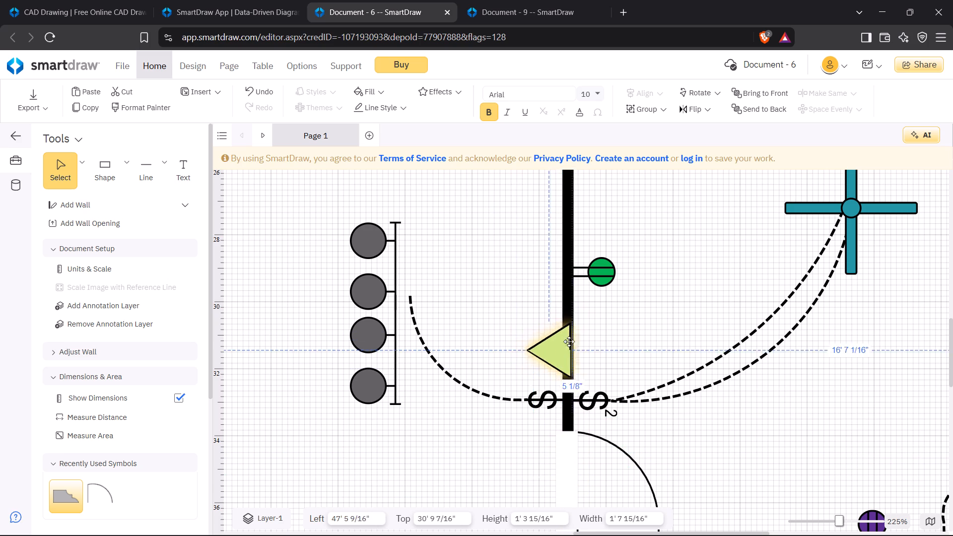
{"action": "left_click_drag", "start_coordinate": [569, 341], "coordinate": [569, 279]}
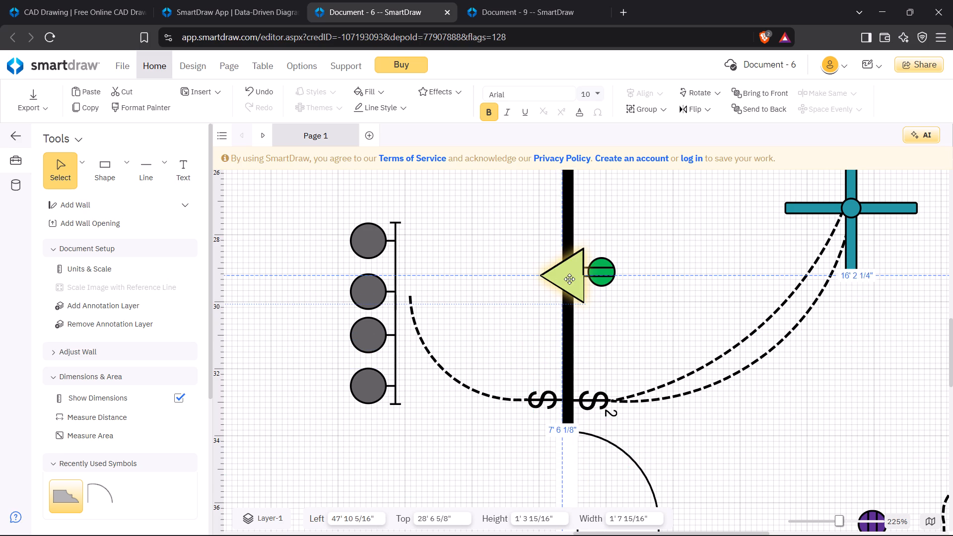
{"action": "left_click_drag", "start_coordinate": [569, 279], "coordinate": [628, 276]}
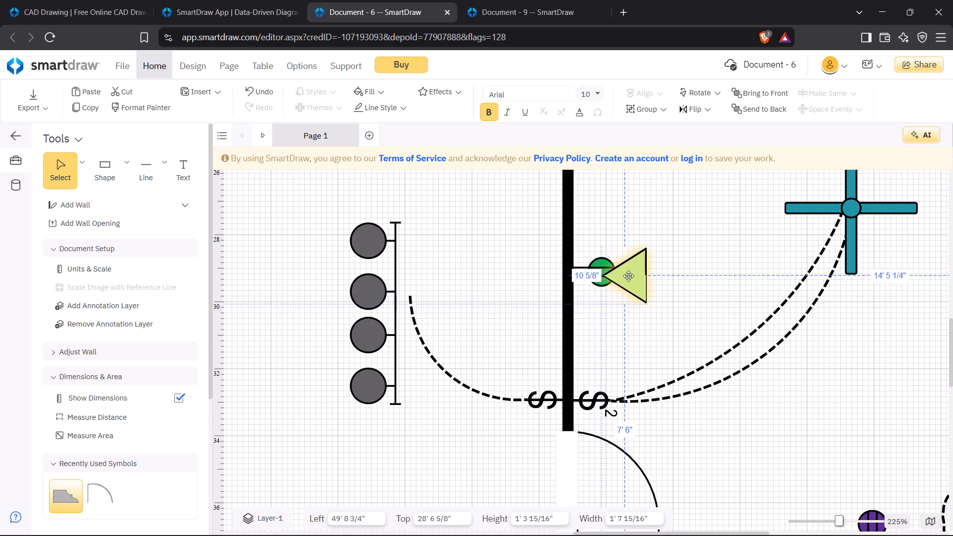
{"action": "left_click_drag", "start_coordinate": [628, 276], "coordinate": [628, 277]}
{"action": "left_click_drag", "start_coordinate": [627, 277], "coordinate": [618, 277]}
Move the green receptacle up the wall, clear of the triangle, to about 48' 11" left and 28' top.
{"action": "left_click_drag", "start_coordinate": [602, 277], "coordinate": [535, 271]}
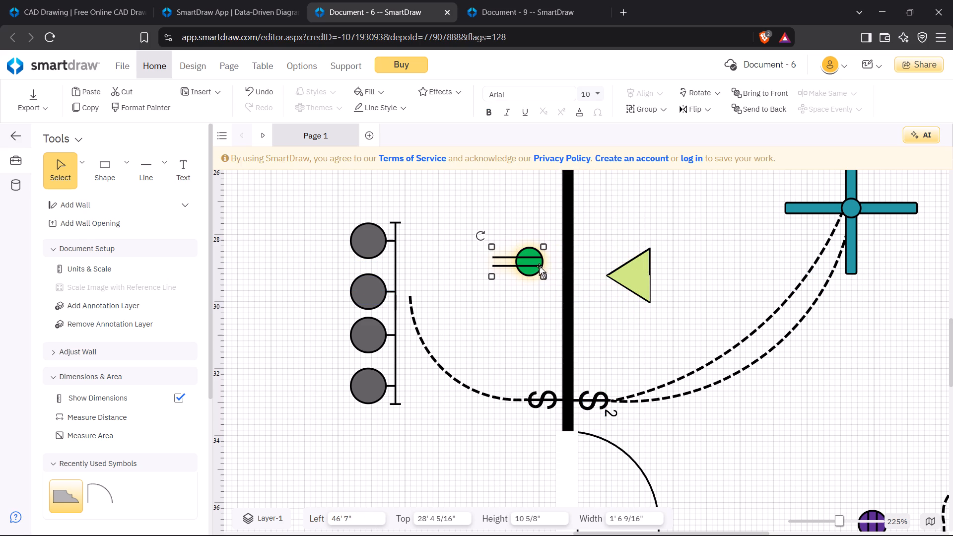
{"action": "left_click_drag", "start_coordinate": [534, 264], "coordinate": [612, 253]}
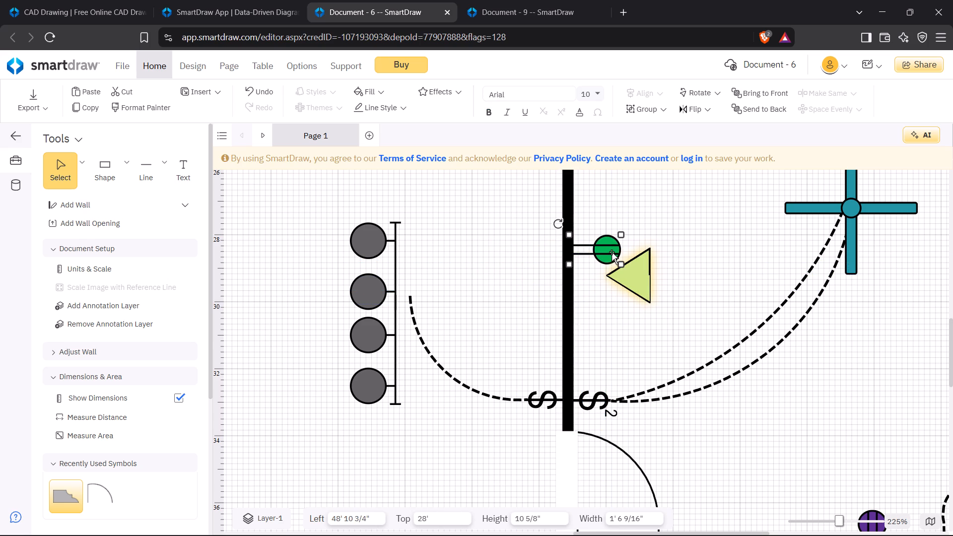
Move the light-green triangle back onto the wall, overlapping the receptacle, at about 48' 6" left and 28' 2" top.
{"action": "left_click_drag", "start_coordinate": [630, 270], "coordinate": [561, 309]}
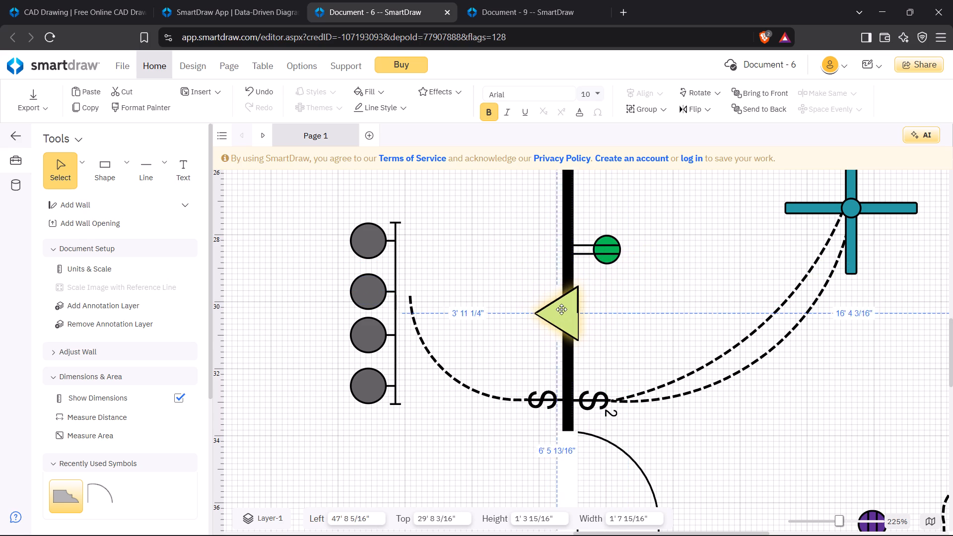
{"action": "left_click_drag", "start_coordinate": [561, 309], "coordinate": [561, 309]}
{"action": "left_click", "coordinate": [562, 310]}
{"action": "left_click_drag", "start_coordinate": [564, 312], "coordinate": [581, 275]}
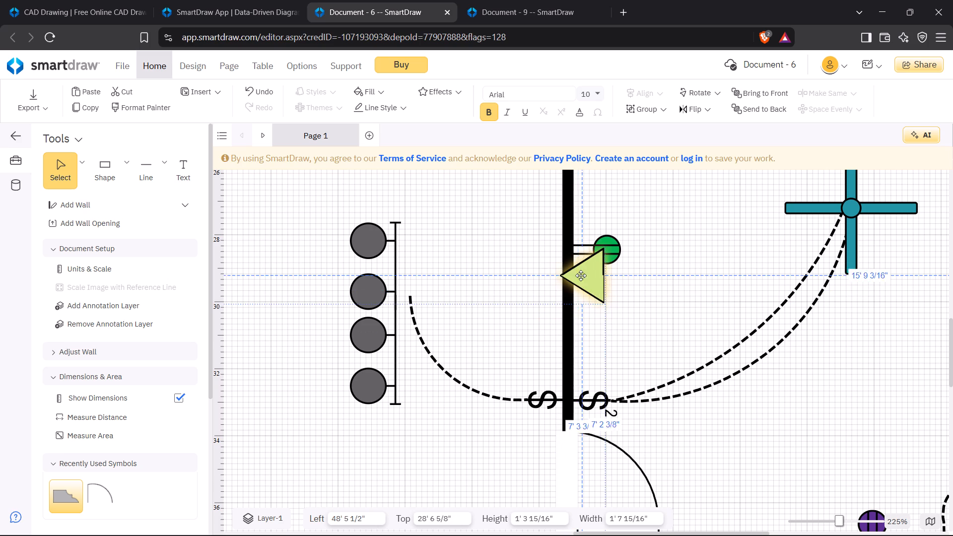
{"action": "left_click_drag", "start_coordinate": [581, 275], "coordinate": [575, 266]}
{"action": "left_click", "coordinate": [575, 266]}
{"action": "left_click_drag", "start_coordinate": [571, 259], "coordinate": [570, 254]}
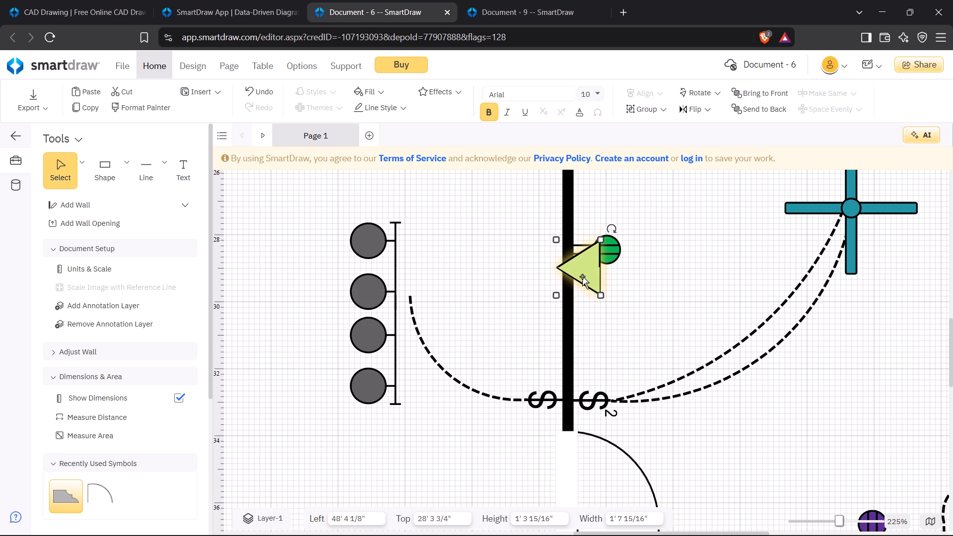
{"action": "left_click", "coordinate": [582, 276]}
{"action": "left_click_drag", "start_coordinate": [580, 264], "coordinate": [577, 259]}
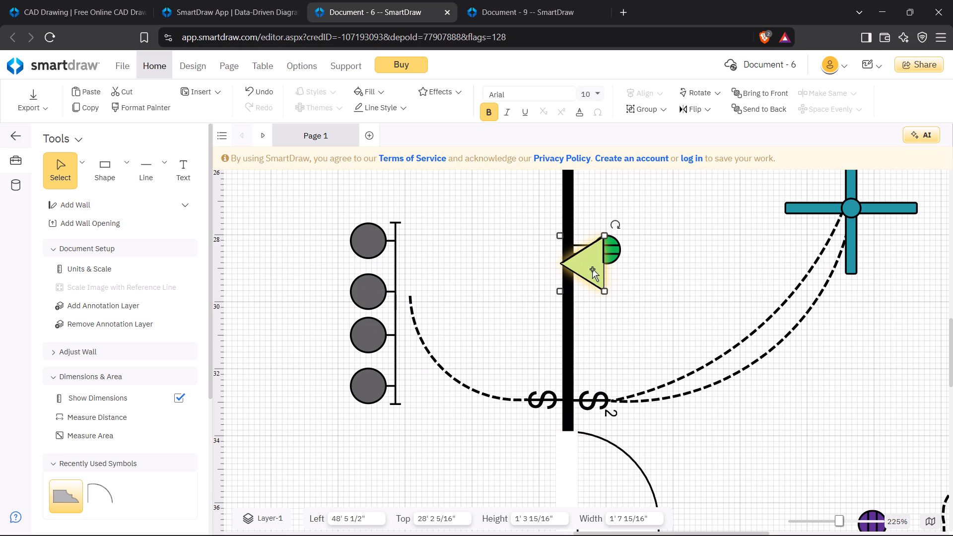
Place the light-green triangle across the wall beside the receptacle, at about 48' 2" left and 27' 8" top.
{"action": "left_click_drag", "start_coordinate": [594, 269], "coordinate": [583, 253]}
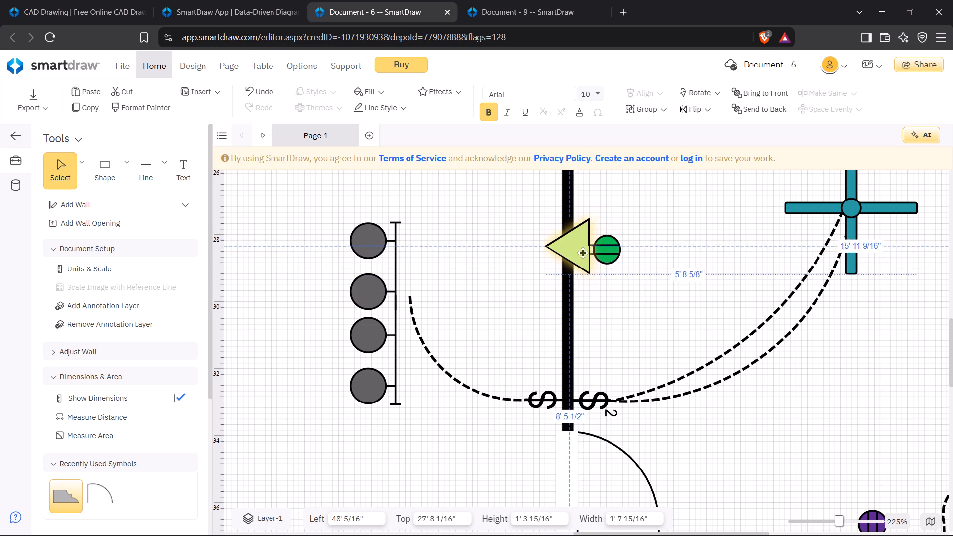
{"action": "left_click_drag", "start_coordinate": [583, 253], "coordinate": [582, 254]}
{"action": "left_click_drag", "start_coordinate": [582, 254], "coordinate": [580, 254]}
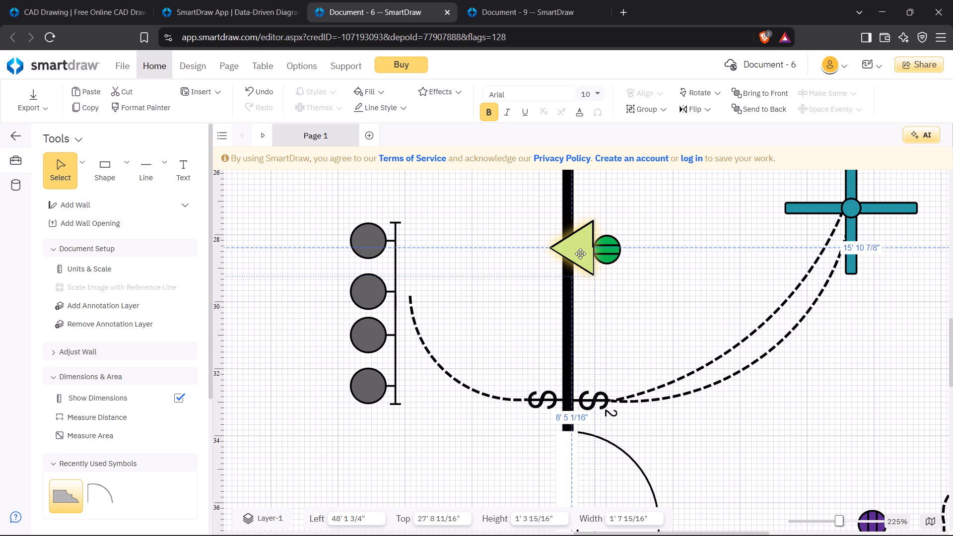
{"action": "left_click_drag", "start_coordinate": [580, 254], "coordinate": [586, 254]}
{"action": "left_click", "coordinate": [572, 254]}
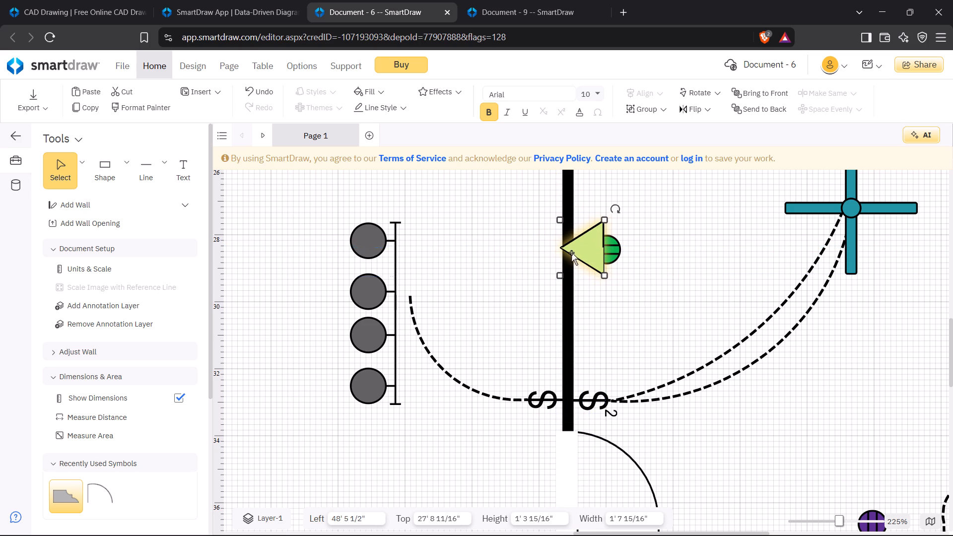
{"action": "left_click_drag", "start_coordinate": [583, 252], "coordinate": [569, 249]}
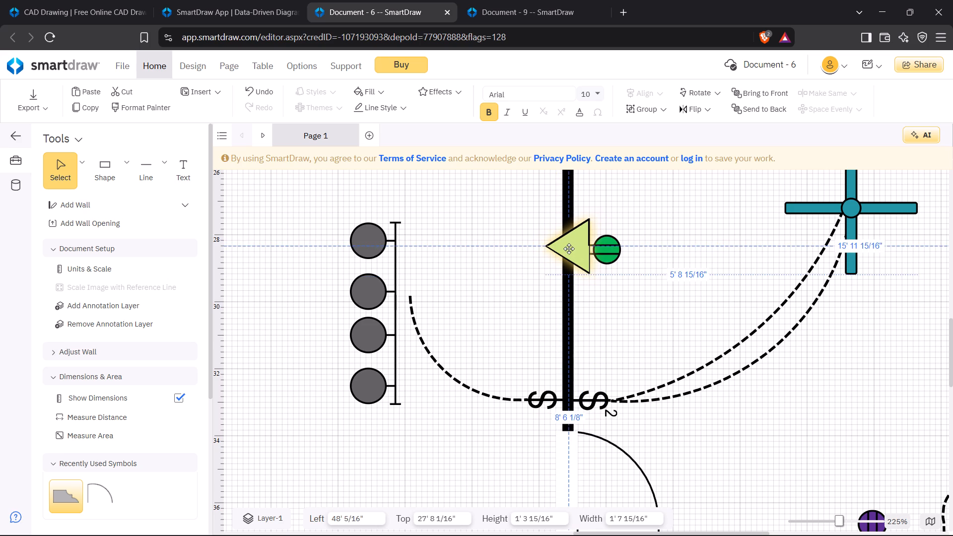
{"action": "left_click_drag", "start_coordinate": [569, 249], "coordinate": [571, 249]}
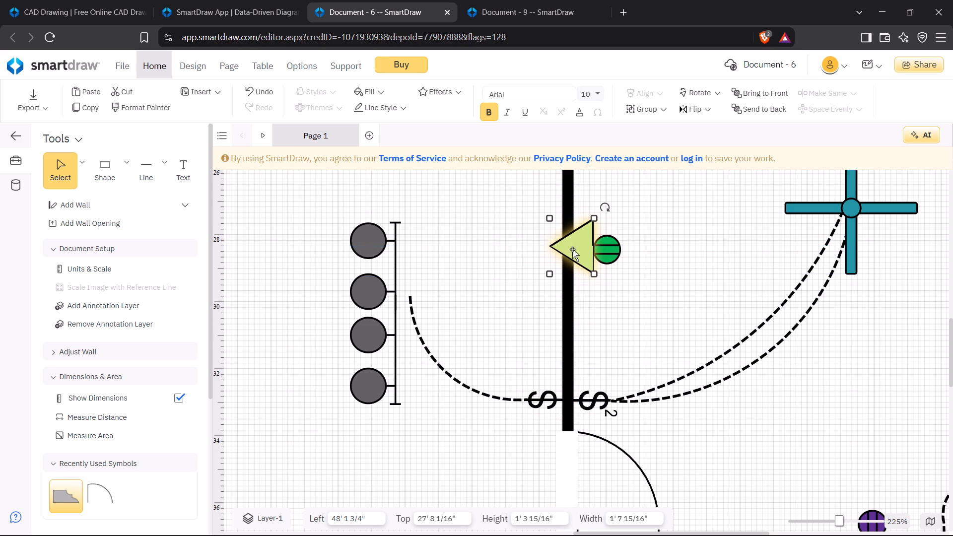
Move the teal ceiling fan off the dashed wiring and back onto its ends, at about 55' 4" left and 25' 2" top.
{"action": "left_click_drag", "start_coordinate": [855, 211], "coordinate": [855, 212]}
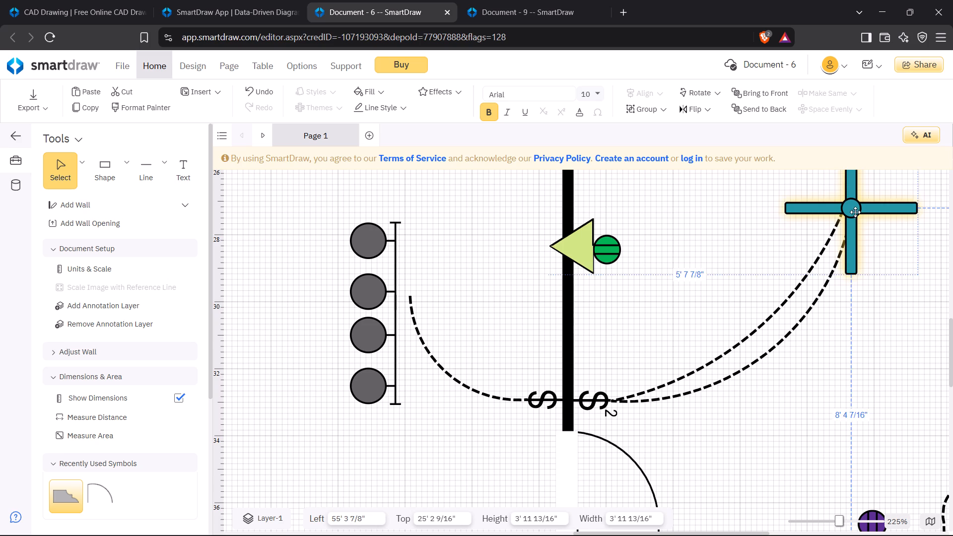
{"action": "left_click_drag", "start_coordinate": [855, 212], "coordinate": [838, 247]}
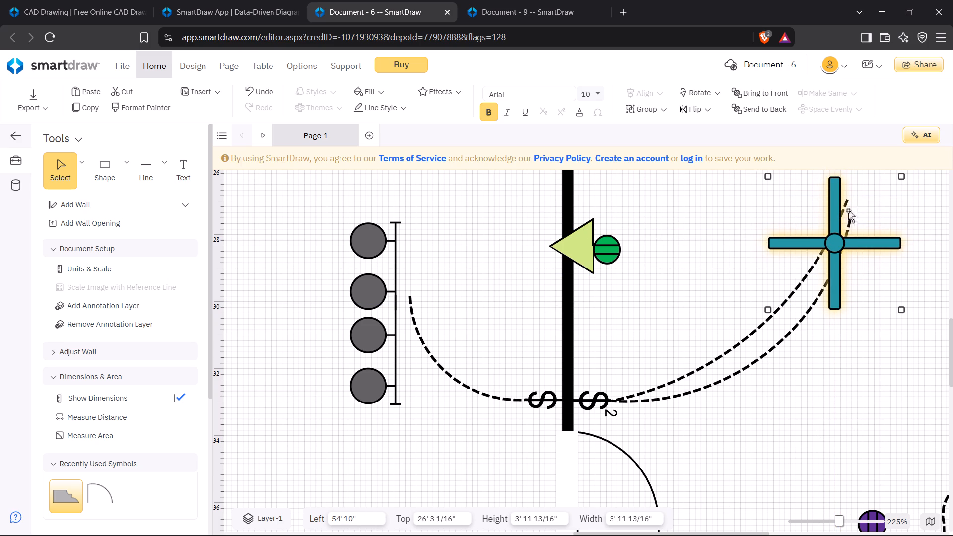
{"action": "left_click_drag", "start_coordinate": [835, 235], "coordinate": [853, 198]}
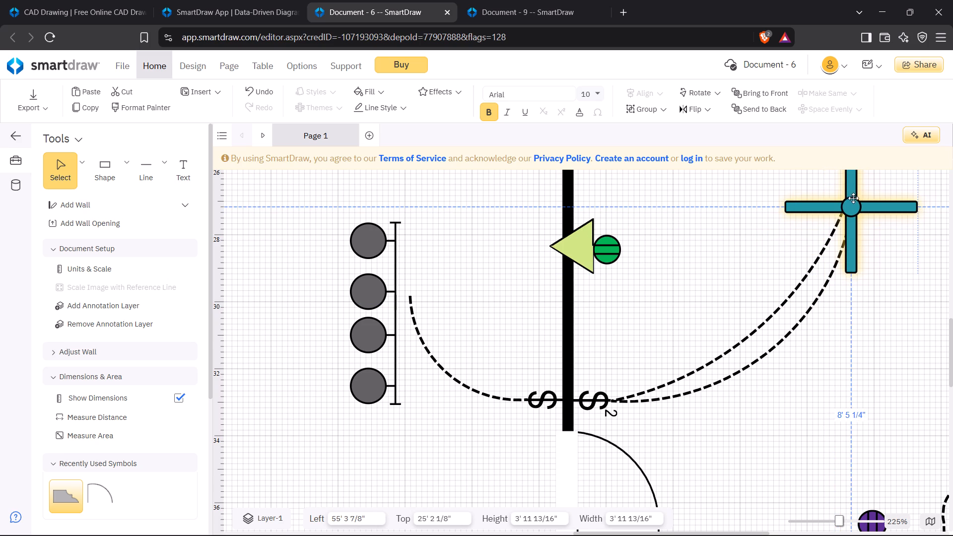
{"action": "left_click_drag", "start_coordinate": [853, 198], "coordinate": [851, 198]}
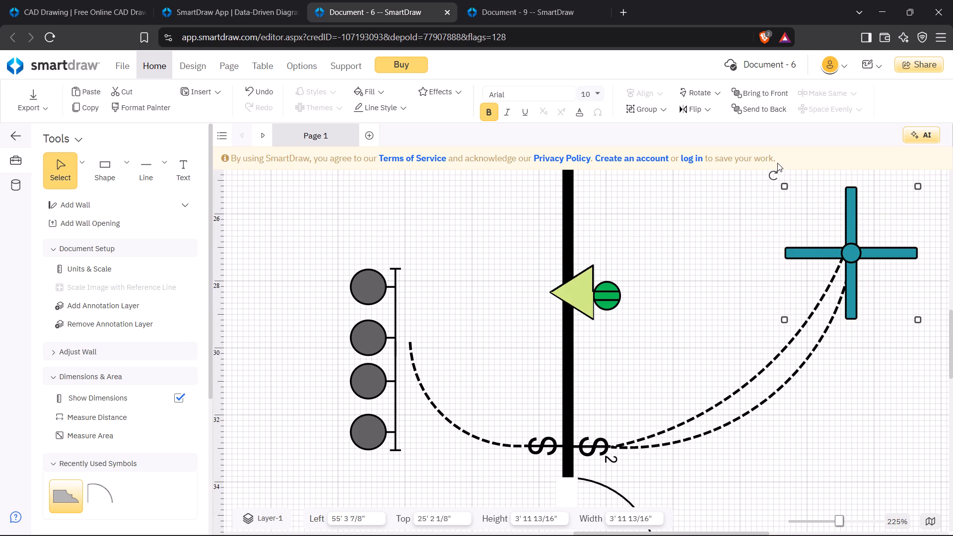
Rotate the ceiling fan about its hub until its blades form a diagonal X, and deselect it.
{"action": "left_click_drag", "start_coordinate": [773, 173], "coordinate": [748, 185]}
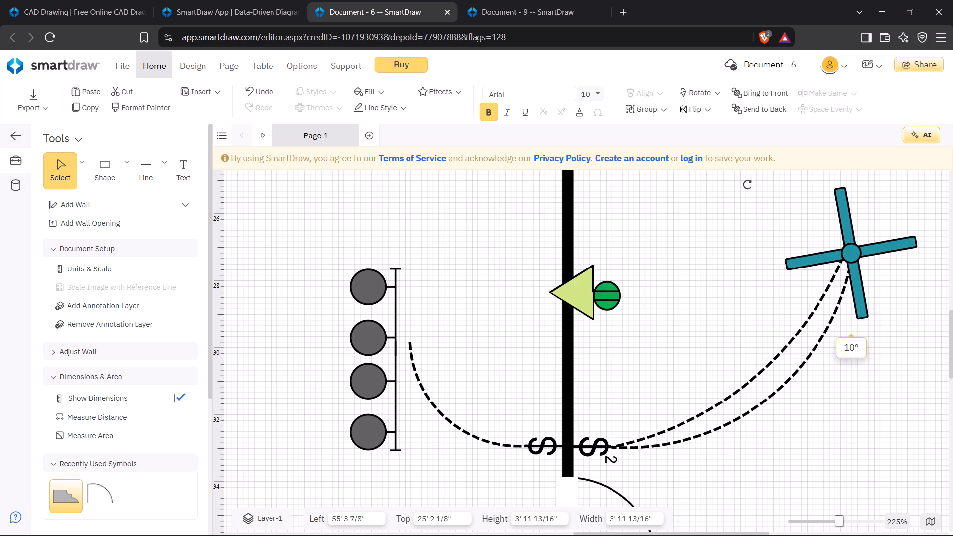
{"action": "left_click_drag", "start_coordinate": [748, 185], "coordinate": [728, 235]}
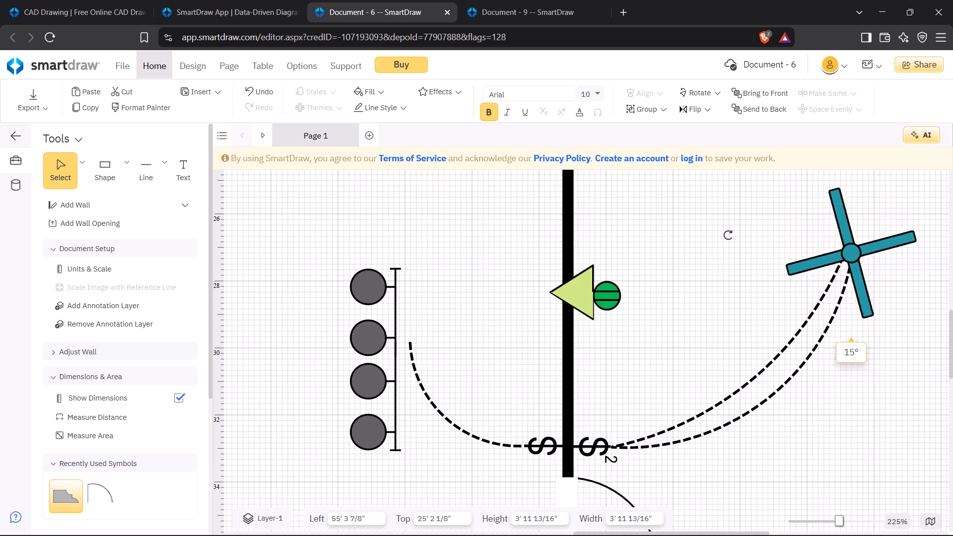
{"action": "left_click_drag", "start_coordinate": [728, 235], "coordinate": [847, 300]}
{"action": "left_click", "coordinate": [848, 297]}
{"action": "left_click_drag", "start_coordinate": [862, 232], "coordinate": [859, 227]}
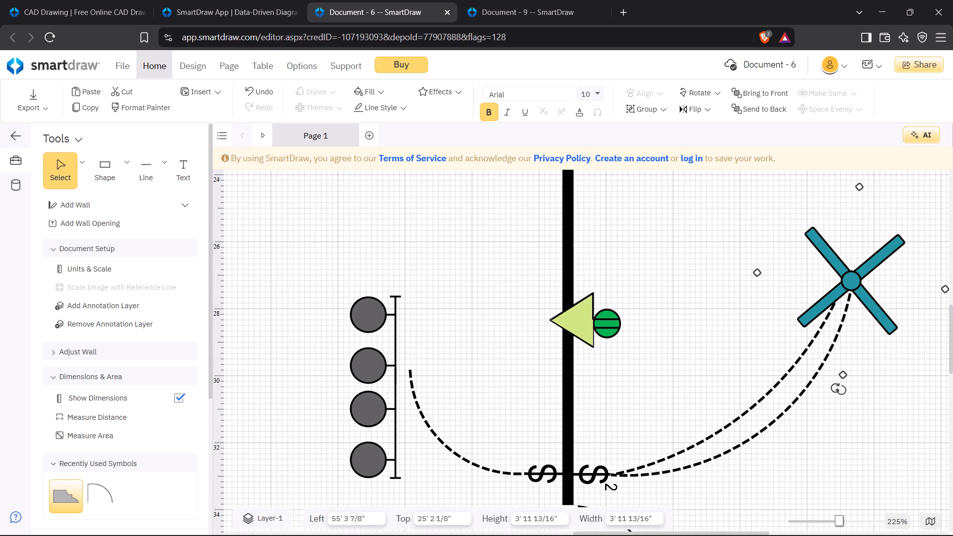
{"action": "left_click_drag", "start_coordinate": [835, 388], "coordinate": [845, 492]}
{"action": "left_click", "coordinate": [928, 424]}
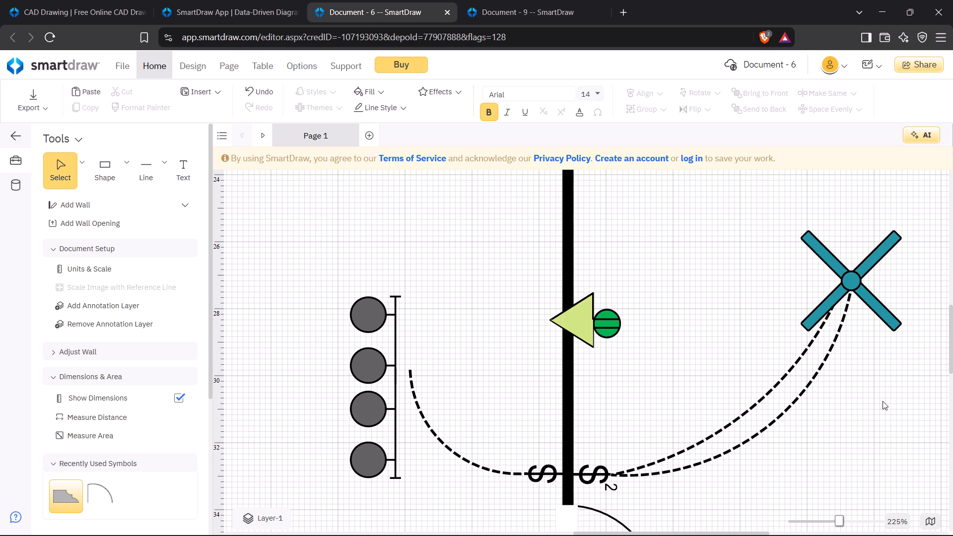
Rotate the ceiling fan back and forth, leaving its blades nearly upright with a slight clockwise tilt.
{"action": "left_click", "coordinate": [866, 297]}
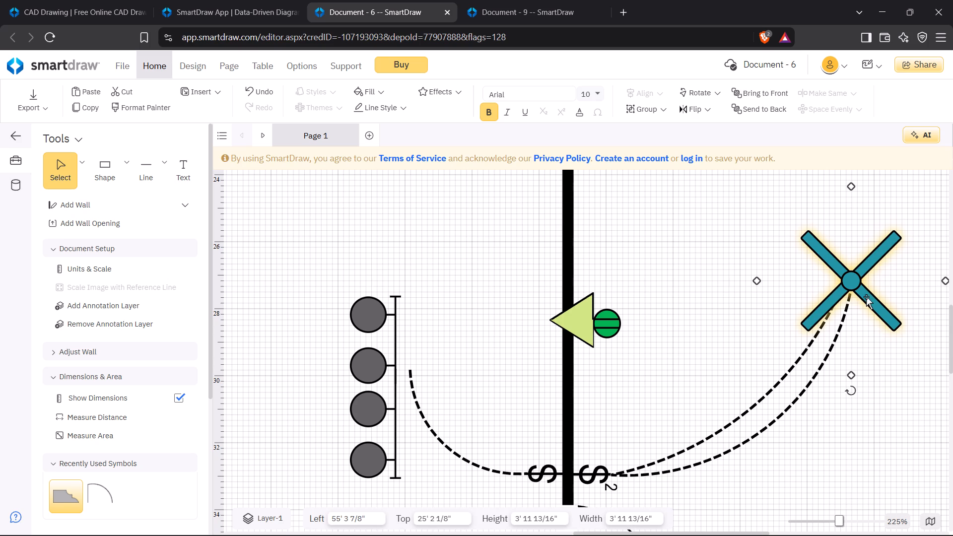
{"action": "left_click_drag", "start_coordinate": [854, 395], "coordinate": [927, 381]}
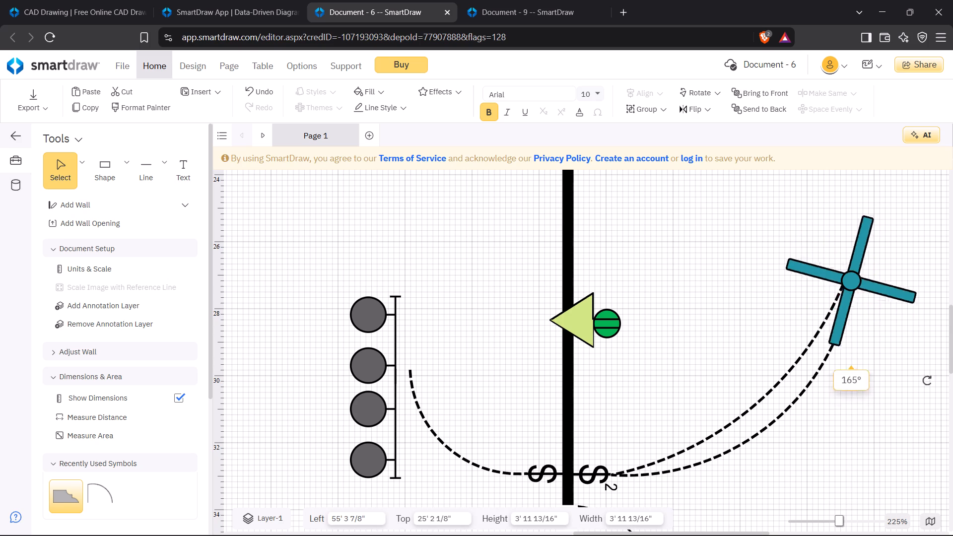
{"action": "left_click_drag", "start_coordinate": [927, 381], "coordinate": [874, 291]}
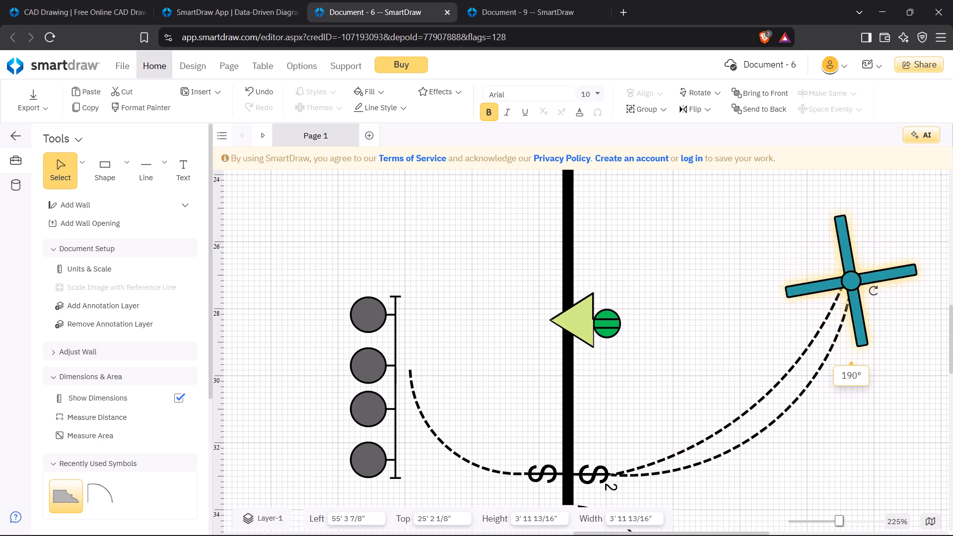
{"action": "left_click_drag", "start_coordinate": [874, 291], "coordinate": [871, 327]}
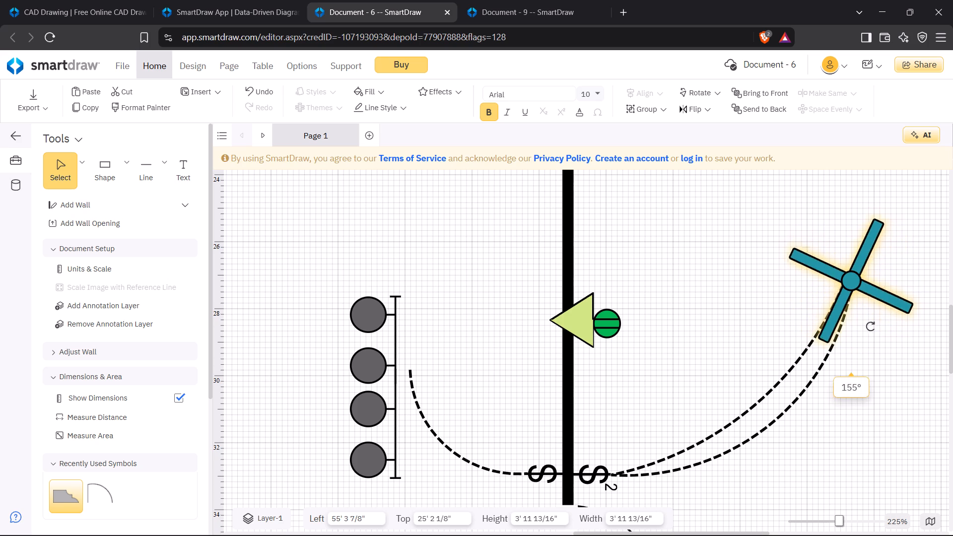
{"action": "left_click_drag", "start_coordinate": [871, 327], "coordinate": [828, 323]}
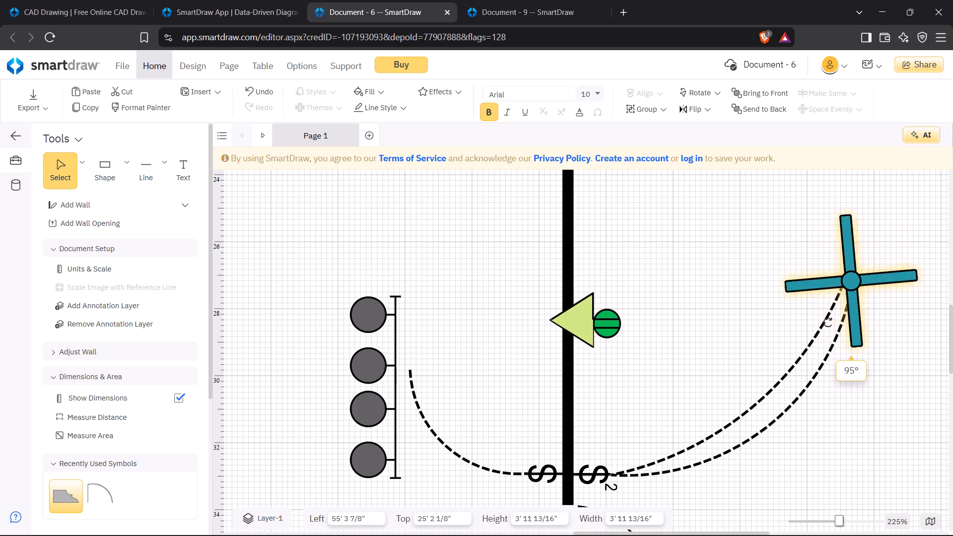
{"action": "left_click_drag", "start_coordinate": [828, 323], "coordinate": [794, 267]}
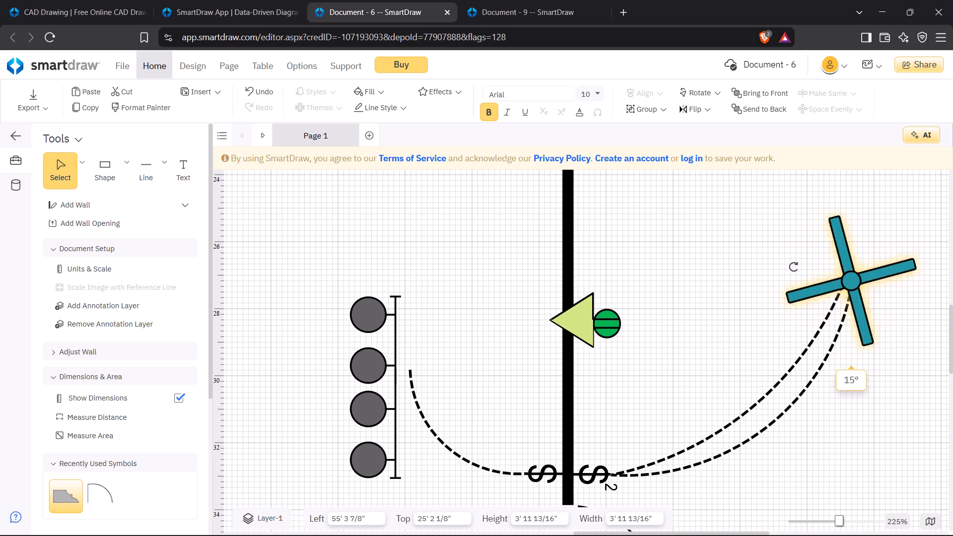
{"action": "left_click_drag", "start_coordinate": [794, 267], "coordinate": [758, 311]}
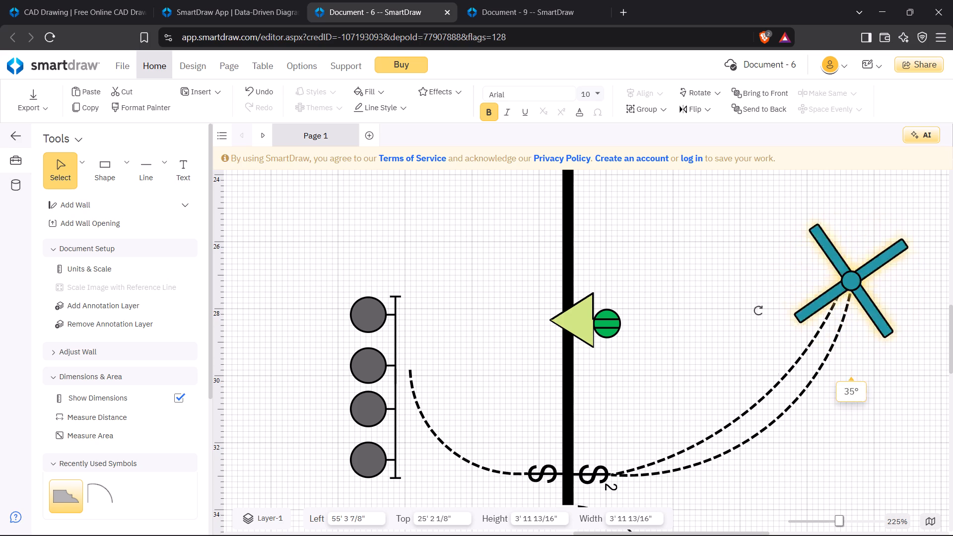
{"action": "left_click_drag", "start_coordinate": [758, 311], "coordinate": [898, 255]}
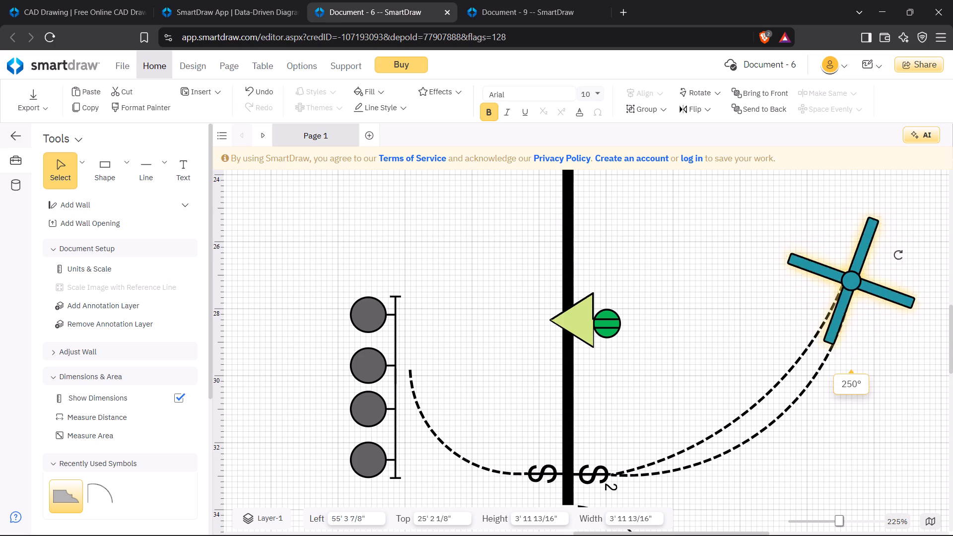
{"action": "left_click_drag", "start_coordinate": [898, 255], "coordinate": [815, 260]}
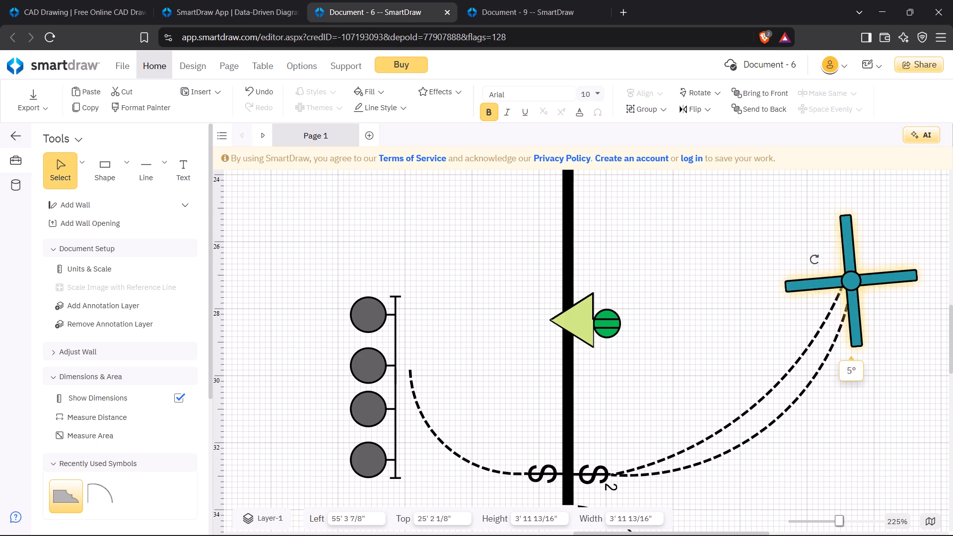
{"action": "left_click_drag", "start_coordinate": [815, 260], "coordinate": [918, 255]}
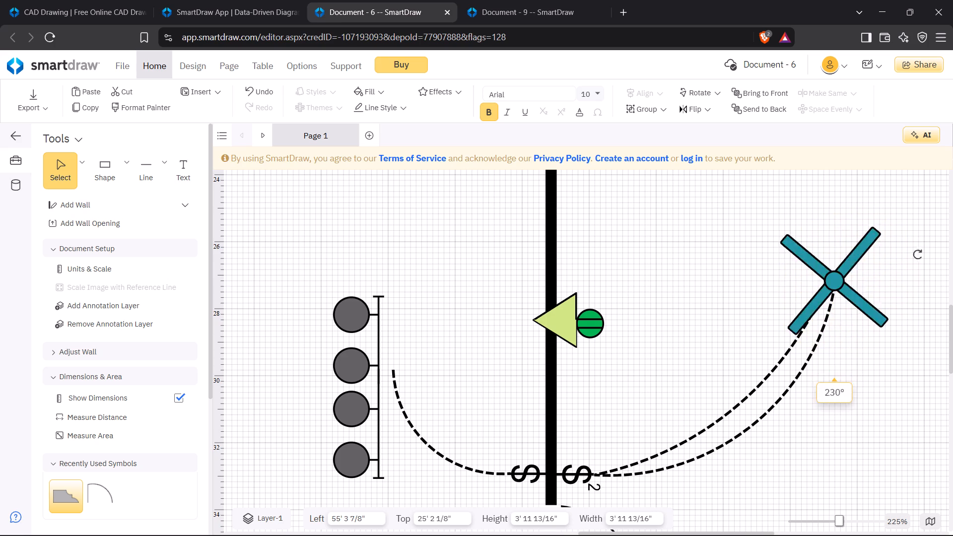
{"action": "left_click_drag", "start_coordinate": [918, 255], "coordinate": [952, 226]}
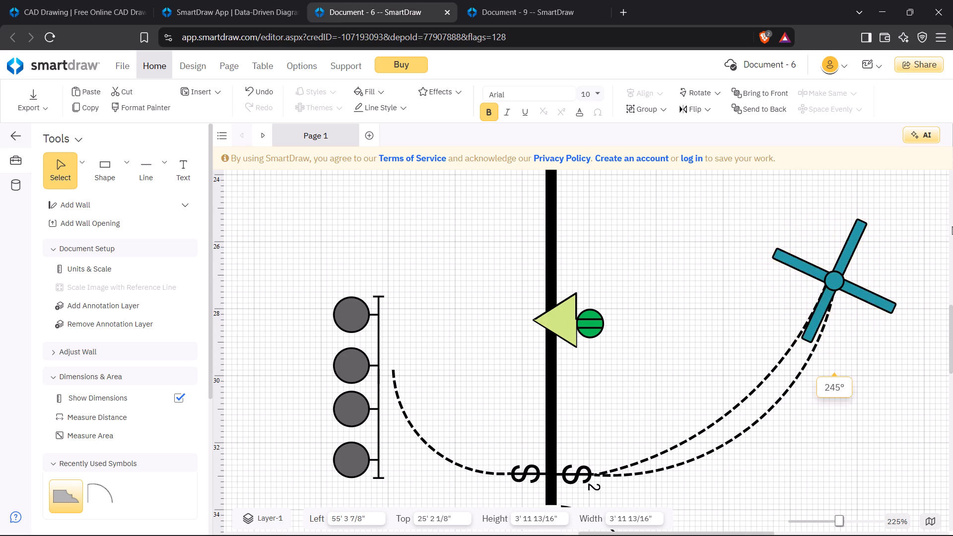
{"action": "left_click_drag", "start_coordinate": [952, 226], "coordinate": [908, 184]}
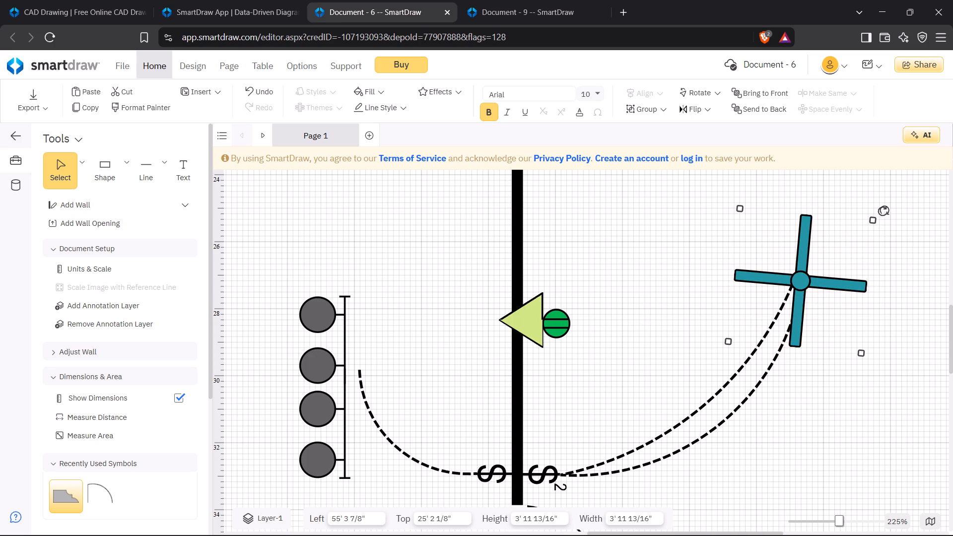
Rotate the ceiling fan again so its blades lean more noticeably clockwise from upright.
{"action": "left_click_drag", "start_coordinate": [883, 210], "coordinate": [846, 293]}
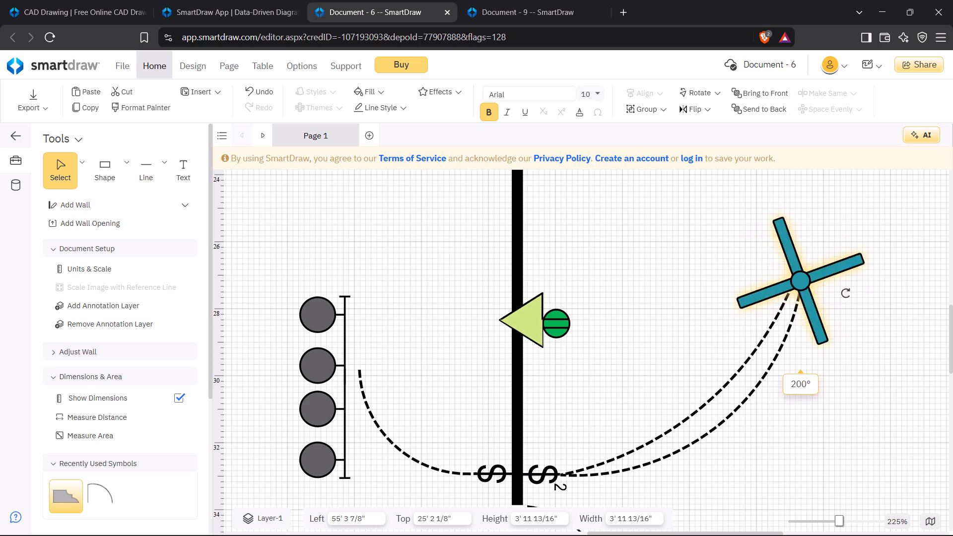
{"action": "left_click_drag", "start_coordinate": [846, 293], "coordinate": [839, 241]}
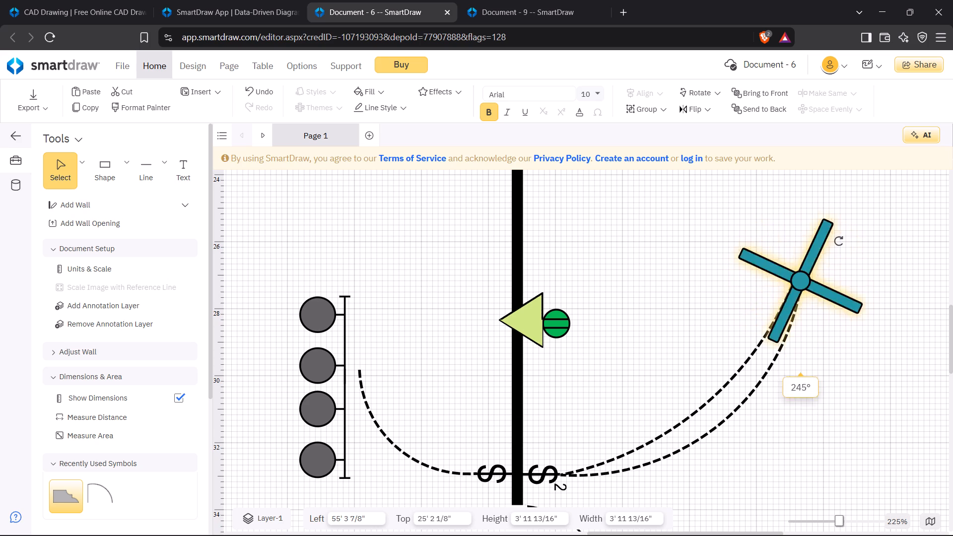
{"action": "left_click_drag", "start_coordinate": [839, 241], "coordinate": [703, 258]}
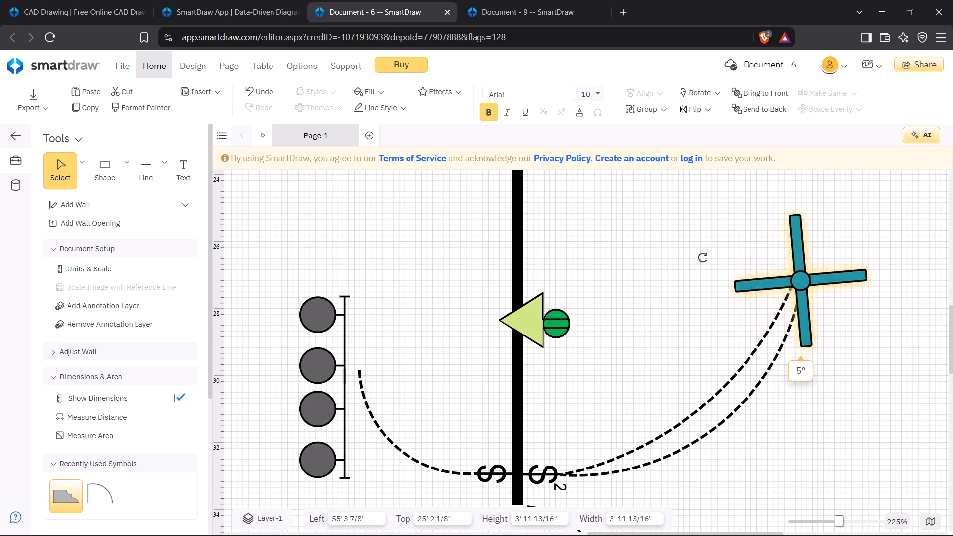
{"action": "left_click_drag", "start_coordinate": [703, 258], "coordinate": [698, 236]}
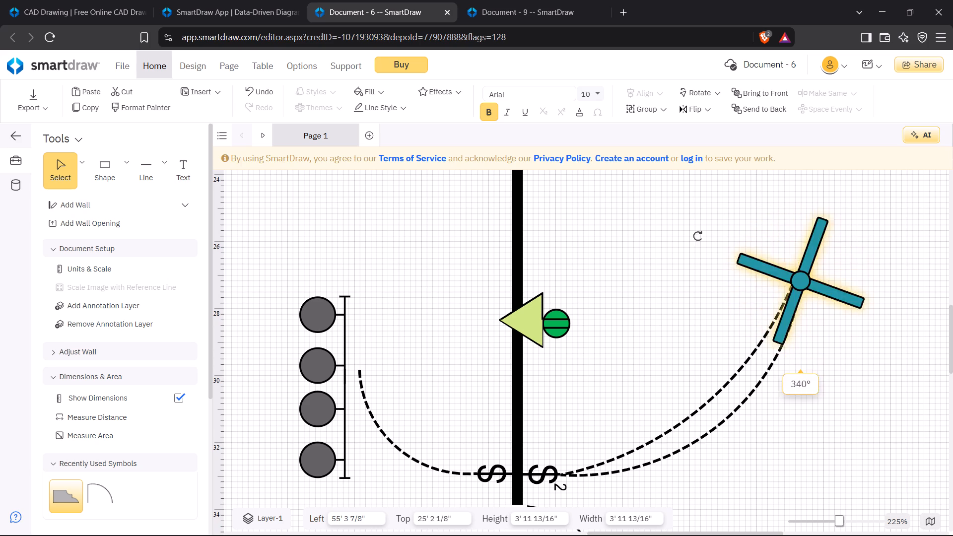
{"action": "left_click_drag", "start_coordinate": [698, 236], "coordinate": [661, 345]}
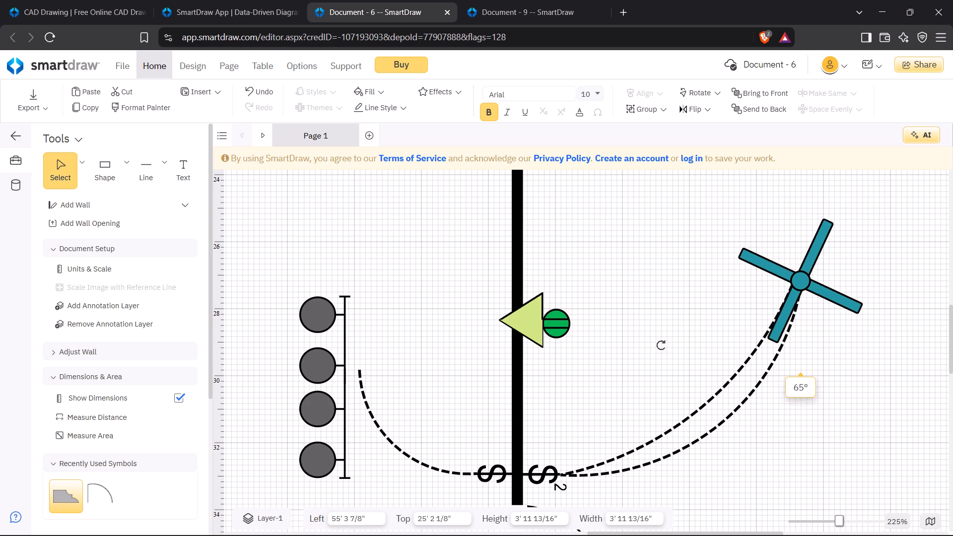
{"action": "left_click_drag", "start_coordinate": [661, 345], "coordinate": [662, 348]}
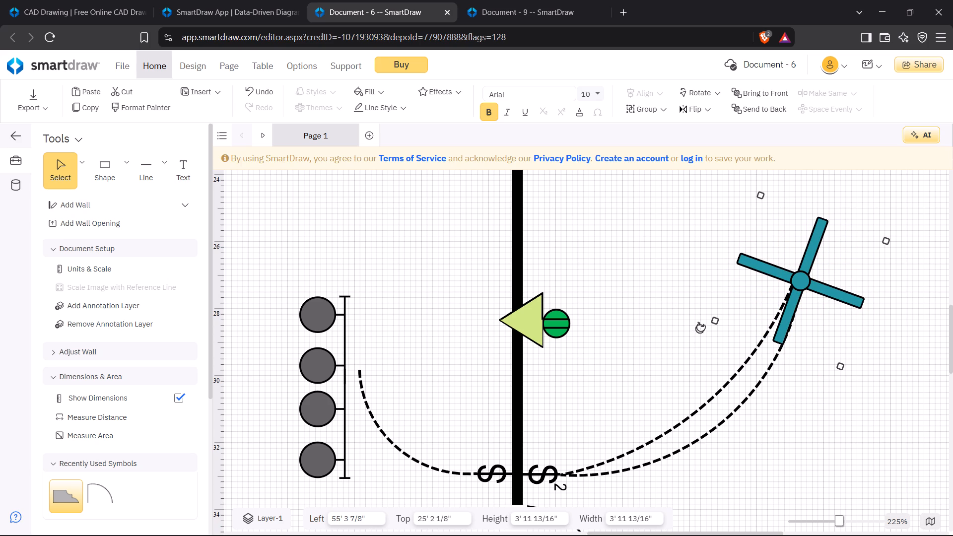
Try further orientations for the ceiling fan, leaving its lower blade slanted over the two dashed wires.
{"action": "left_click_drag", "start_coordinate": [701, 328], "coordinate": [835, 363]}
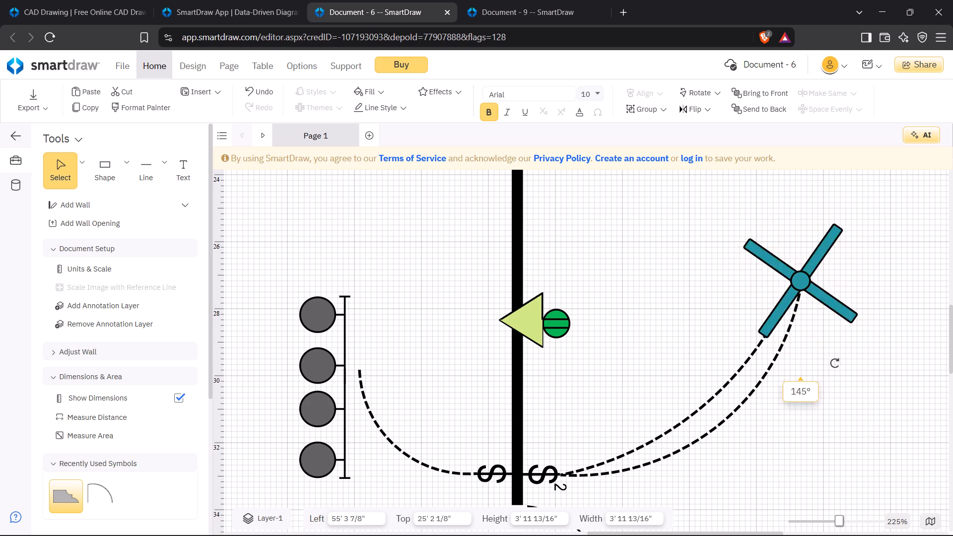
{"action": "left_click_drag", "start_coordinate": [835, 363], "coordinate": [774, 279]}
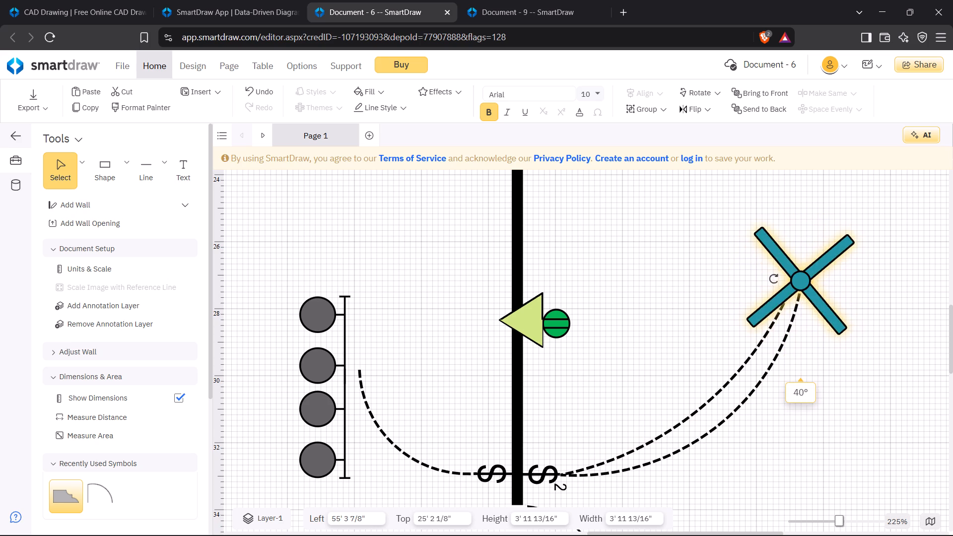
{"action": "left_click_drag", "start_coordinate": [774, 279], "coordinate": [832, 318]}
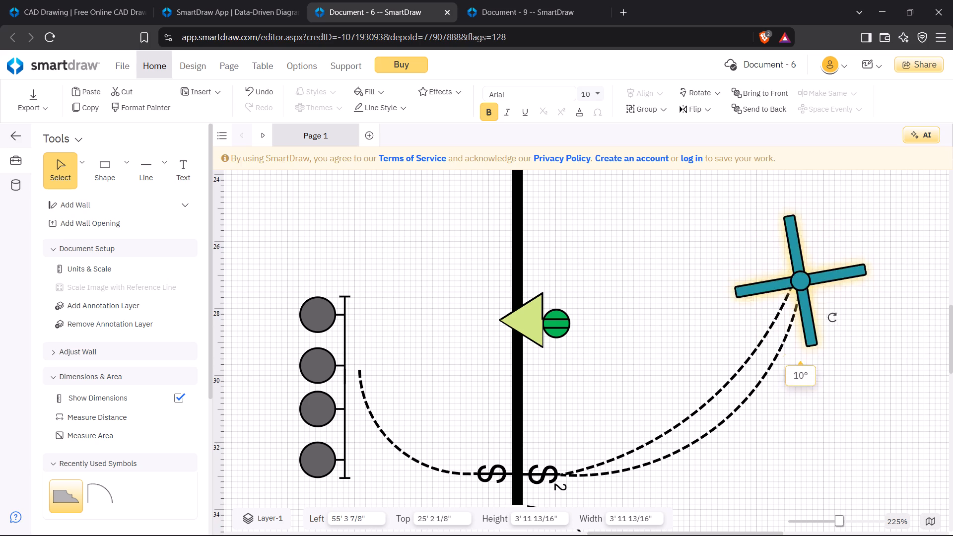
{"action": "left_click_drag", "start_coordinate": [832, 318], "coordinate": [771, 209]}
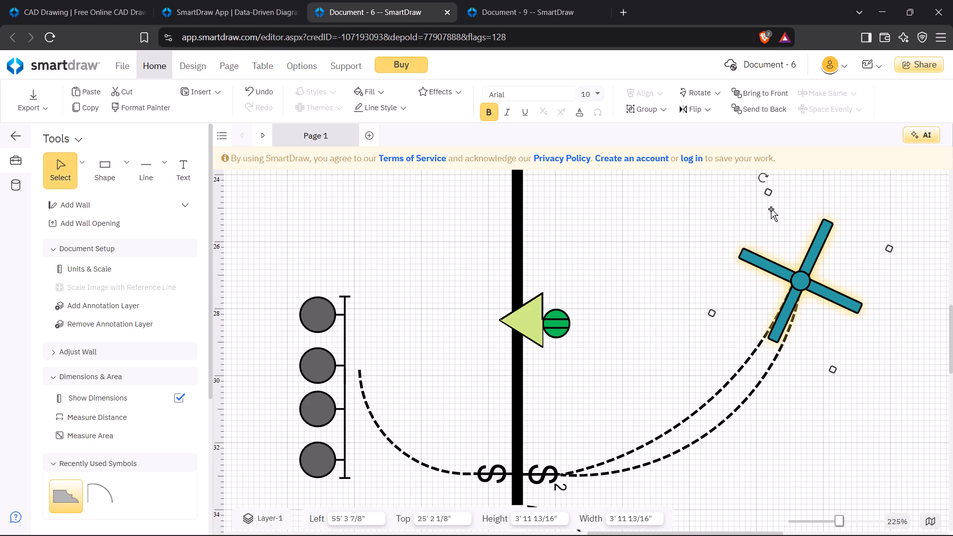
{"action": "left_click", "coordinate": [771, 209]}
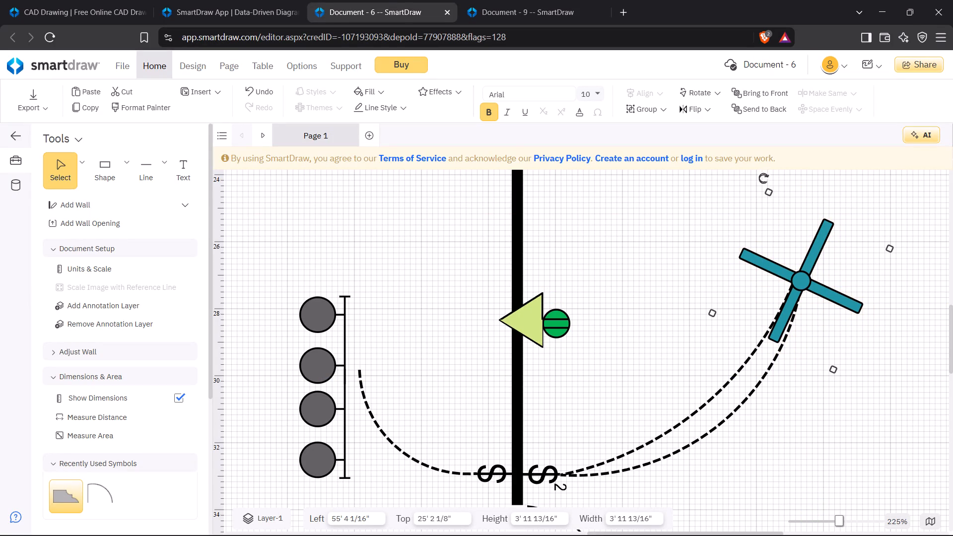
Rotate the ceiling fan so its lower blade slants down toward the upper dashed wire.
{"action": "left_click_drag", "start_coordinate": [763, 180], "coordinate": [760, 269]}
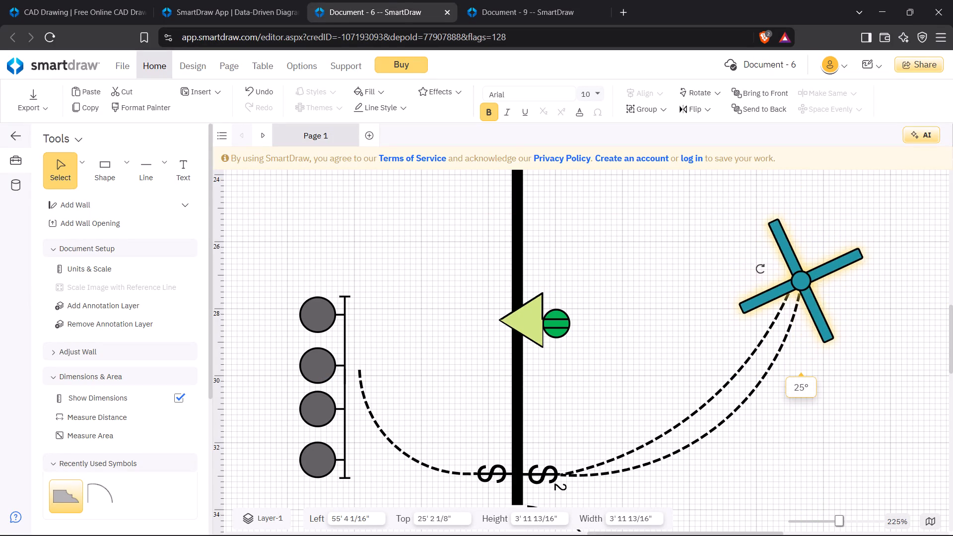
{"action": "left_click_drag", "start_coordinate": [760, 269], "coordinate": [848, 268]}
Move the ceiling fan toward the wall and back onto the wiring ends, at about 55' 3" left and 25' 2" top.
{"action": "left_click_drag", "start_coordinate": [849, 252], "coordinate": [694, 251]}
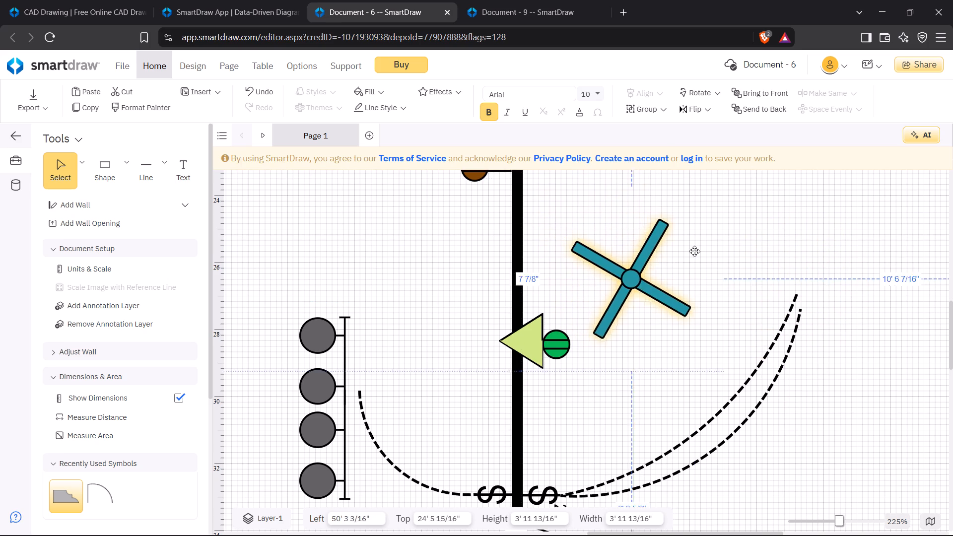
{"action": "left_click_drag", "start_coordinate": [694, 251], "coordinate": [845, 268]}
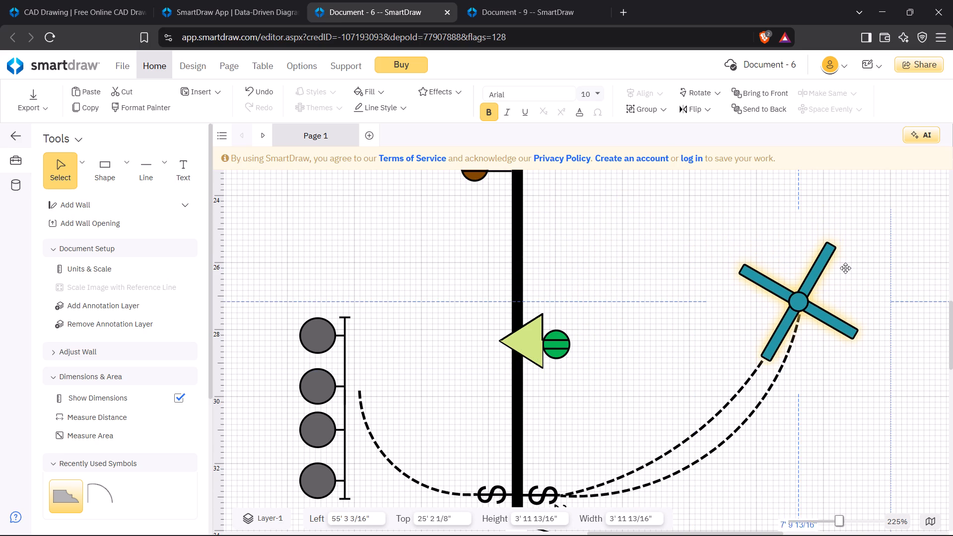
{"action": "left_click_drag", "start_coordinate": [845, 268], "coordinate": [840, 272]}
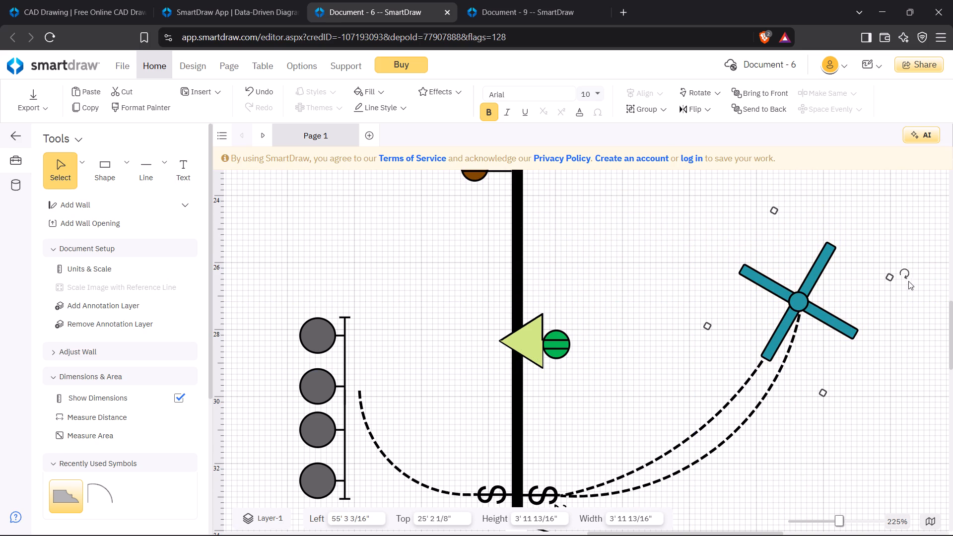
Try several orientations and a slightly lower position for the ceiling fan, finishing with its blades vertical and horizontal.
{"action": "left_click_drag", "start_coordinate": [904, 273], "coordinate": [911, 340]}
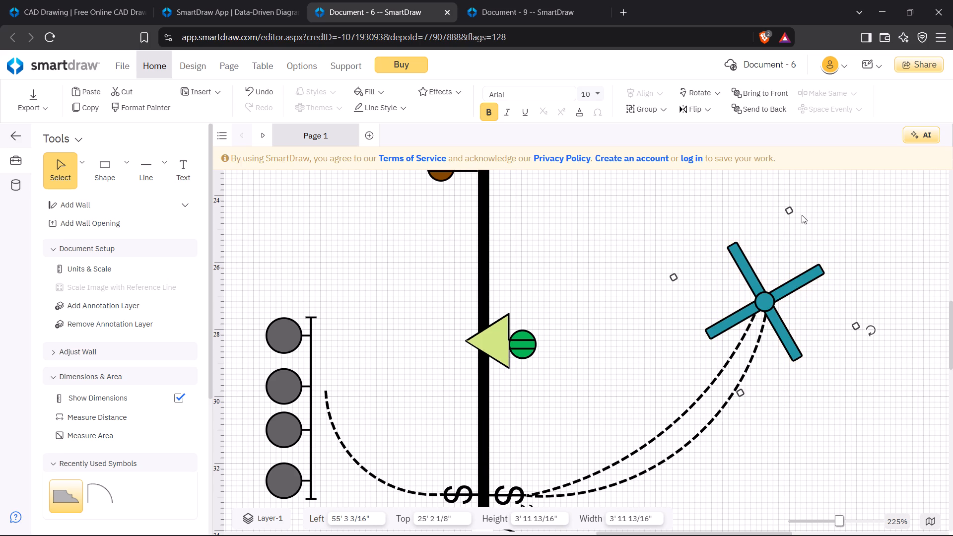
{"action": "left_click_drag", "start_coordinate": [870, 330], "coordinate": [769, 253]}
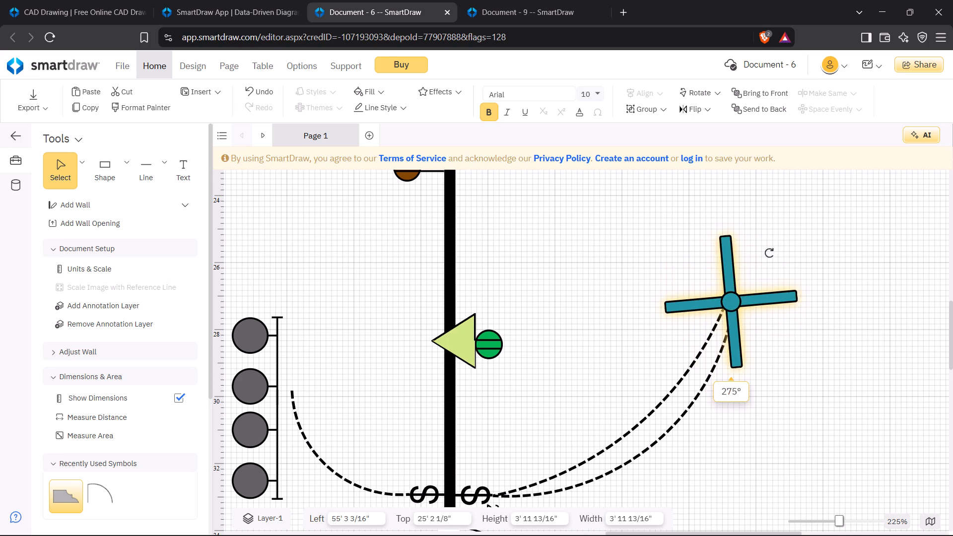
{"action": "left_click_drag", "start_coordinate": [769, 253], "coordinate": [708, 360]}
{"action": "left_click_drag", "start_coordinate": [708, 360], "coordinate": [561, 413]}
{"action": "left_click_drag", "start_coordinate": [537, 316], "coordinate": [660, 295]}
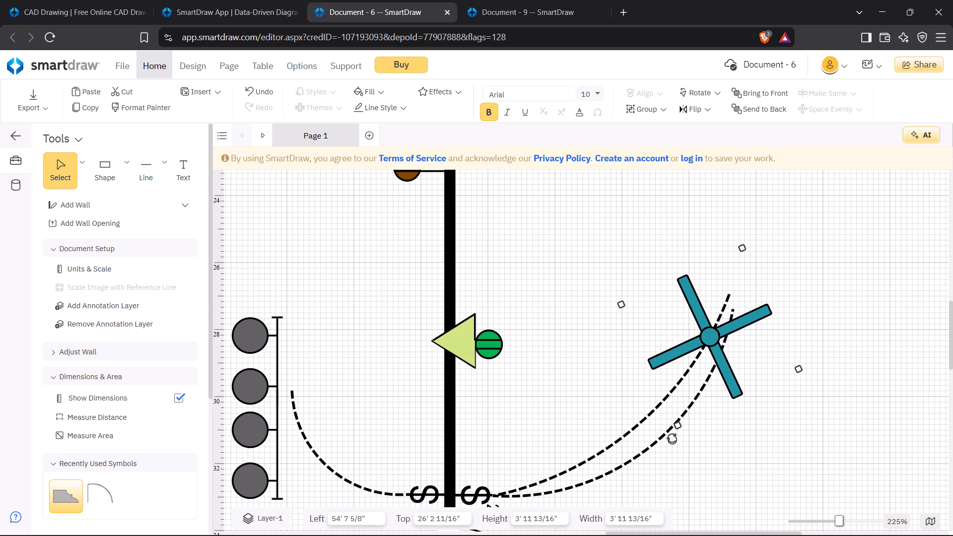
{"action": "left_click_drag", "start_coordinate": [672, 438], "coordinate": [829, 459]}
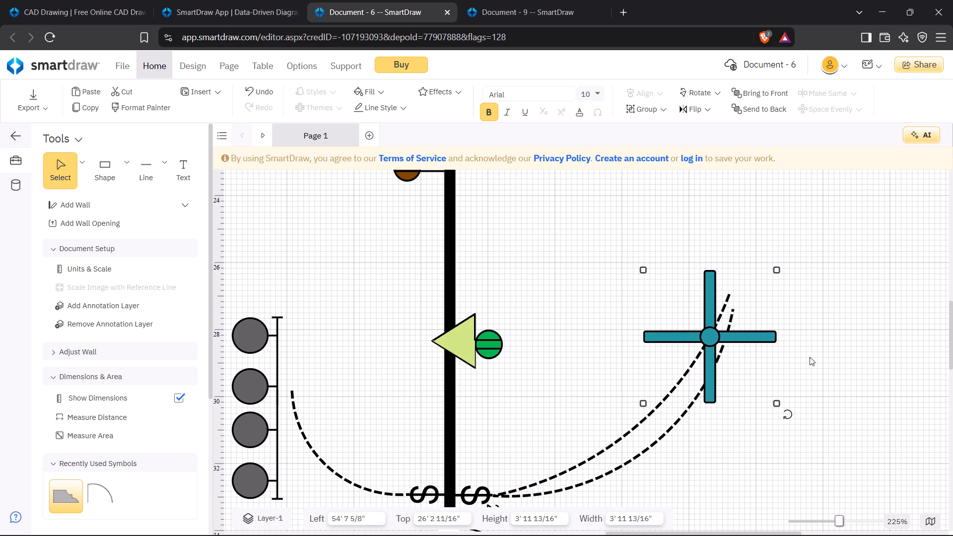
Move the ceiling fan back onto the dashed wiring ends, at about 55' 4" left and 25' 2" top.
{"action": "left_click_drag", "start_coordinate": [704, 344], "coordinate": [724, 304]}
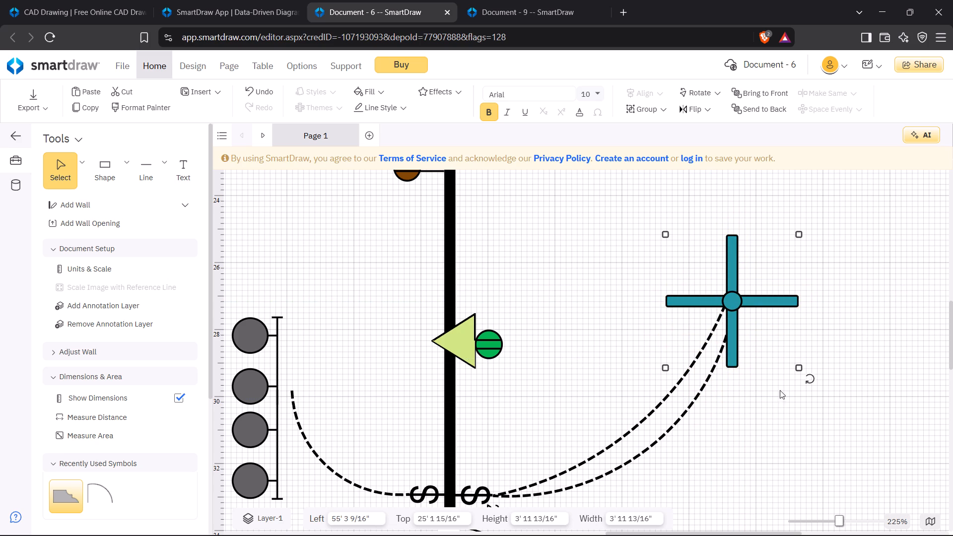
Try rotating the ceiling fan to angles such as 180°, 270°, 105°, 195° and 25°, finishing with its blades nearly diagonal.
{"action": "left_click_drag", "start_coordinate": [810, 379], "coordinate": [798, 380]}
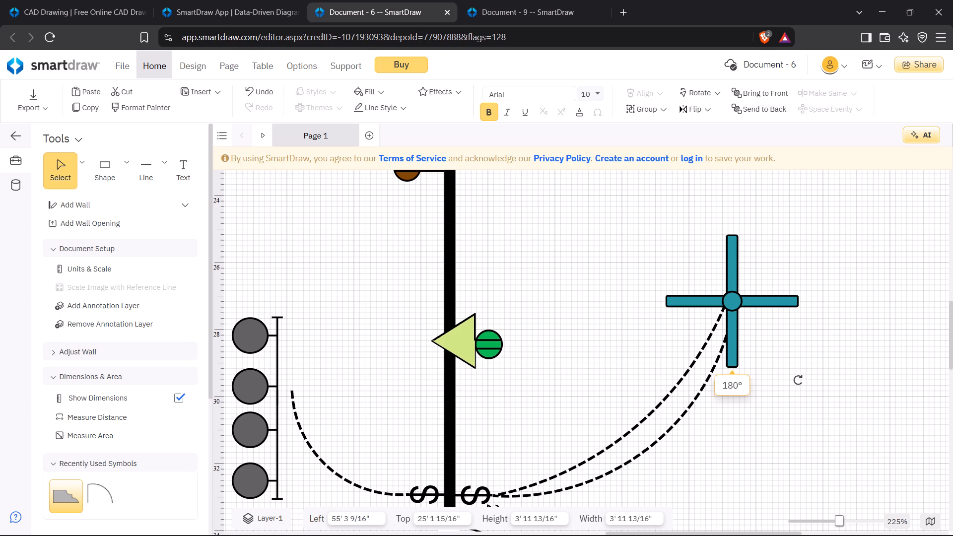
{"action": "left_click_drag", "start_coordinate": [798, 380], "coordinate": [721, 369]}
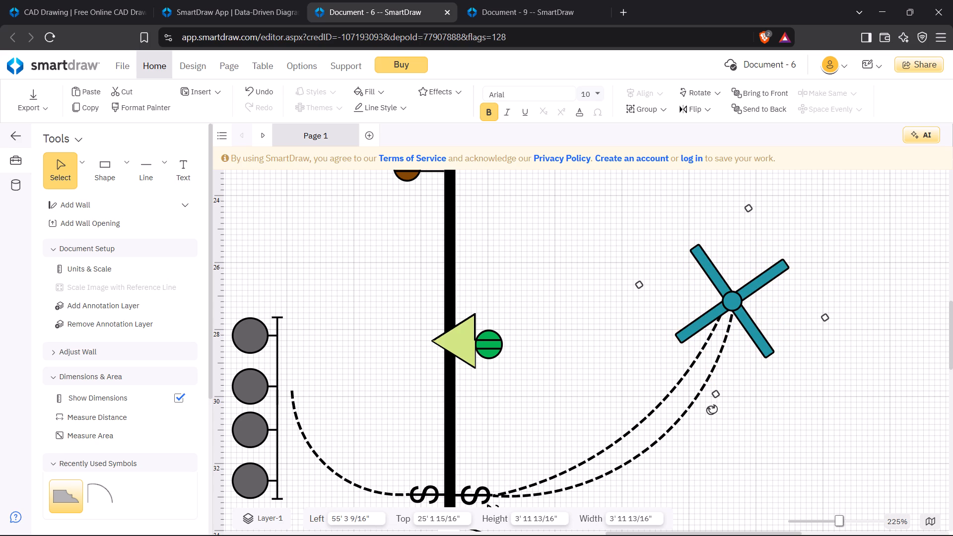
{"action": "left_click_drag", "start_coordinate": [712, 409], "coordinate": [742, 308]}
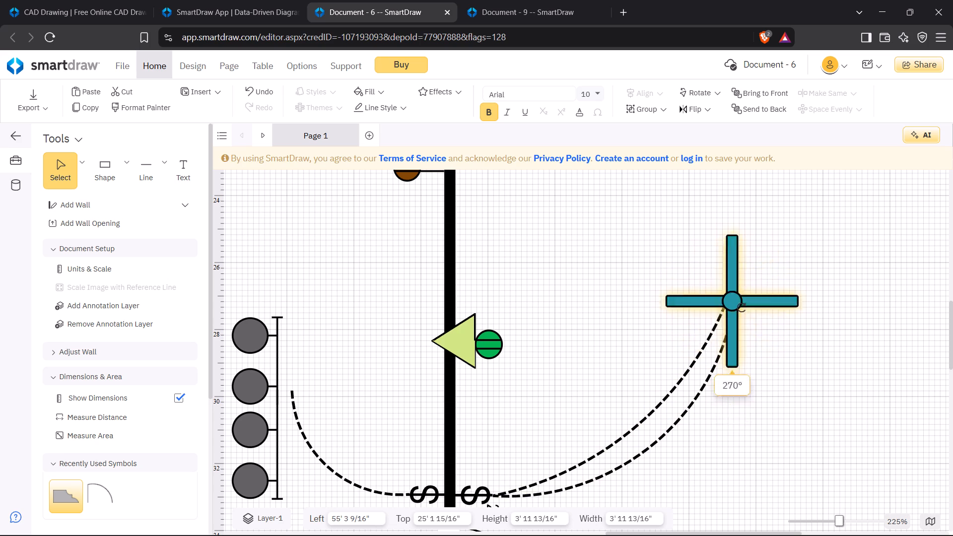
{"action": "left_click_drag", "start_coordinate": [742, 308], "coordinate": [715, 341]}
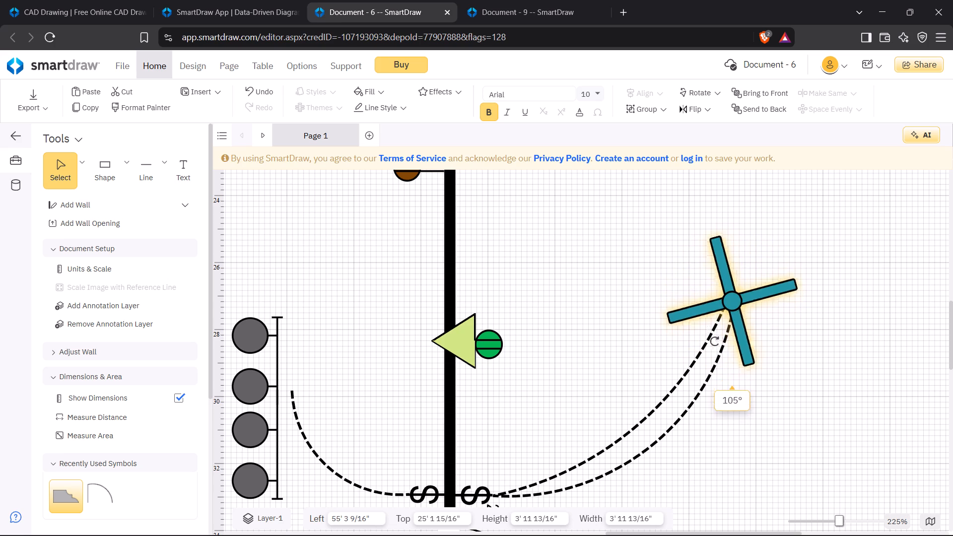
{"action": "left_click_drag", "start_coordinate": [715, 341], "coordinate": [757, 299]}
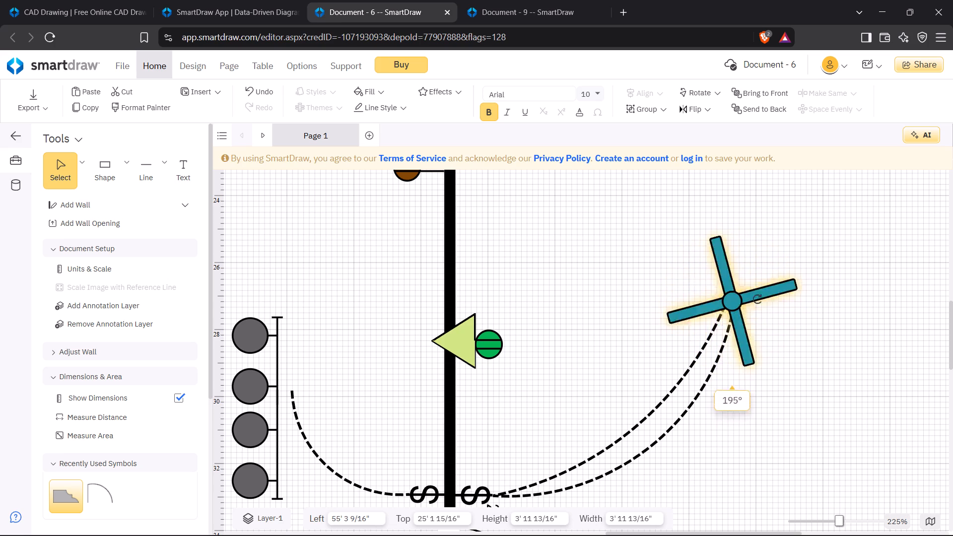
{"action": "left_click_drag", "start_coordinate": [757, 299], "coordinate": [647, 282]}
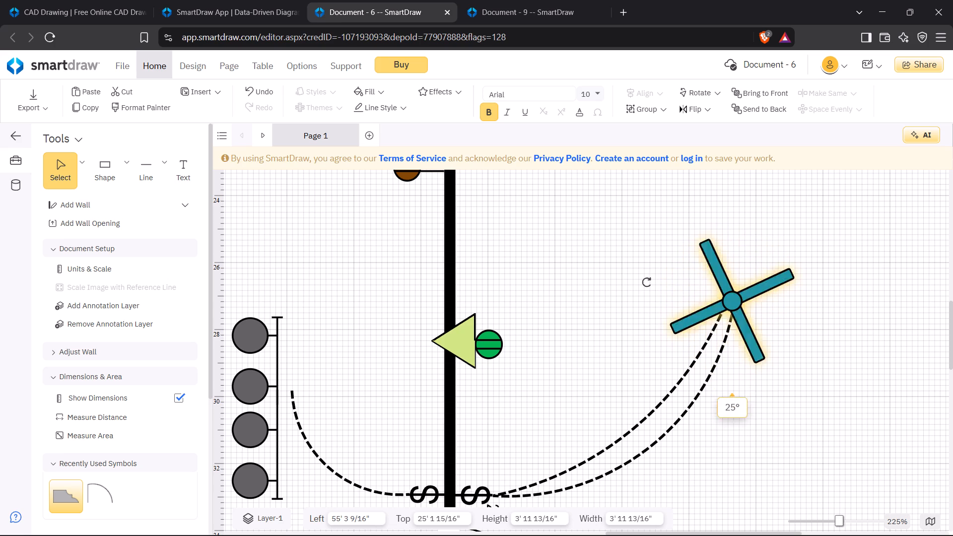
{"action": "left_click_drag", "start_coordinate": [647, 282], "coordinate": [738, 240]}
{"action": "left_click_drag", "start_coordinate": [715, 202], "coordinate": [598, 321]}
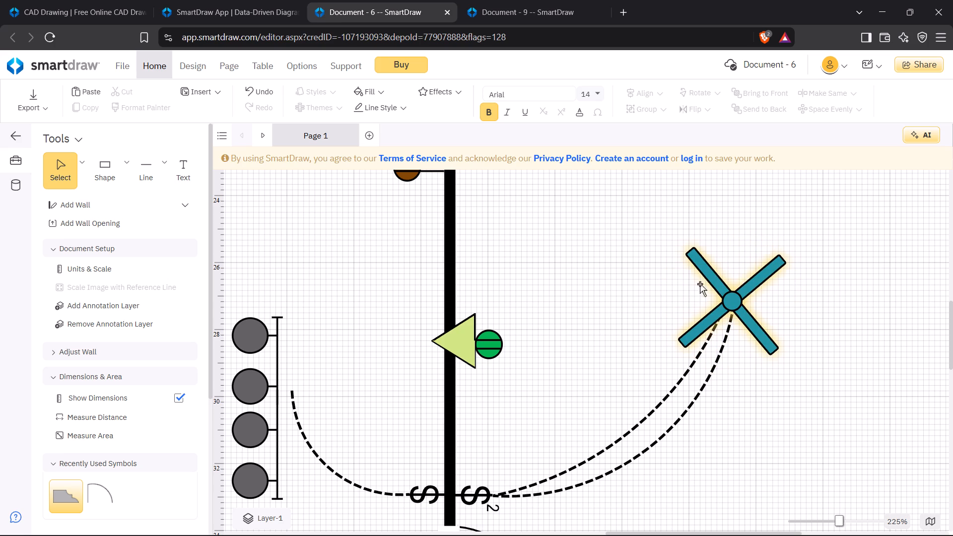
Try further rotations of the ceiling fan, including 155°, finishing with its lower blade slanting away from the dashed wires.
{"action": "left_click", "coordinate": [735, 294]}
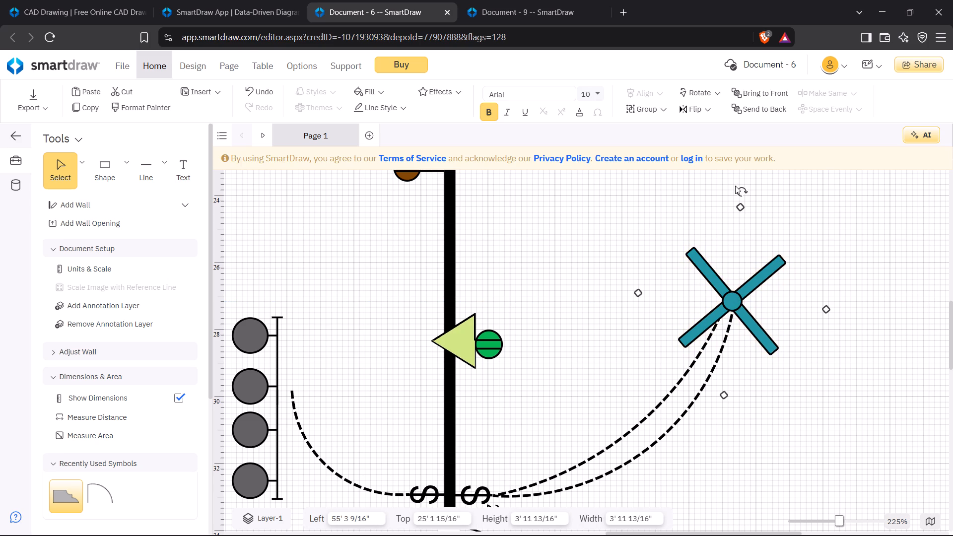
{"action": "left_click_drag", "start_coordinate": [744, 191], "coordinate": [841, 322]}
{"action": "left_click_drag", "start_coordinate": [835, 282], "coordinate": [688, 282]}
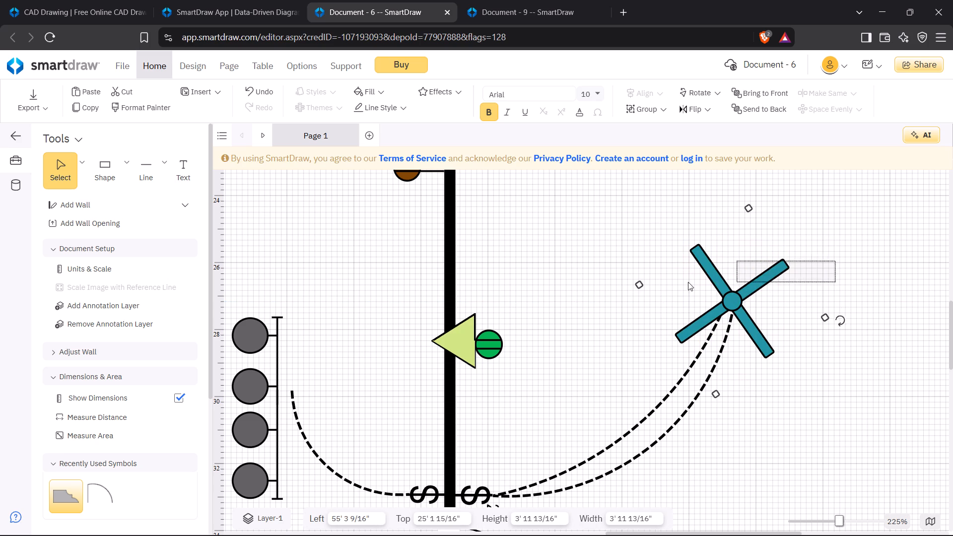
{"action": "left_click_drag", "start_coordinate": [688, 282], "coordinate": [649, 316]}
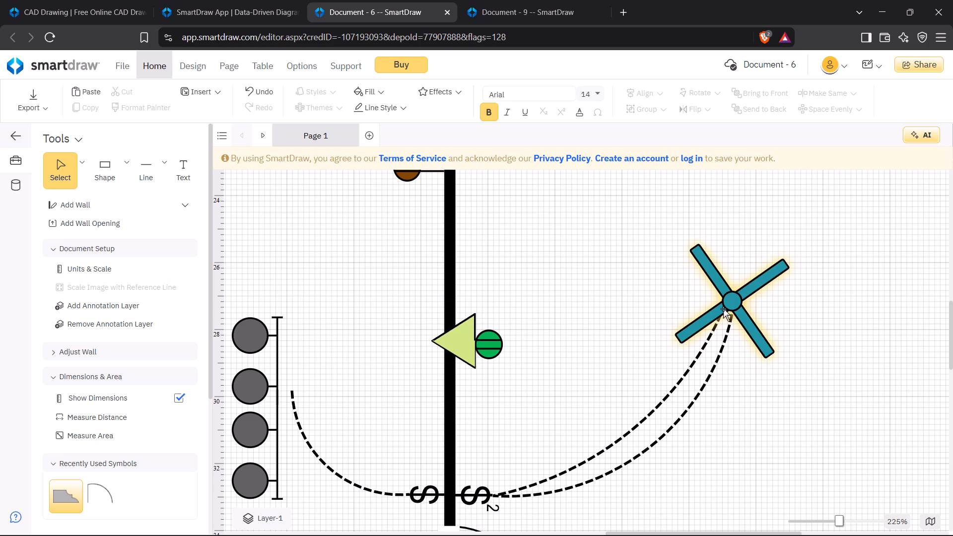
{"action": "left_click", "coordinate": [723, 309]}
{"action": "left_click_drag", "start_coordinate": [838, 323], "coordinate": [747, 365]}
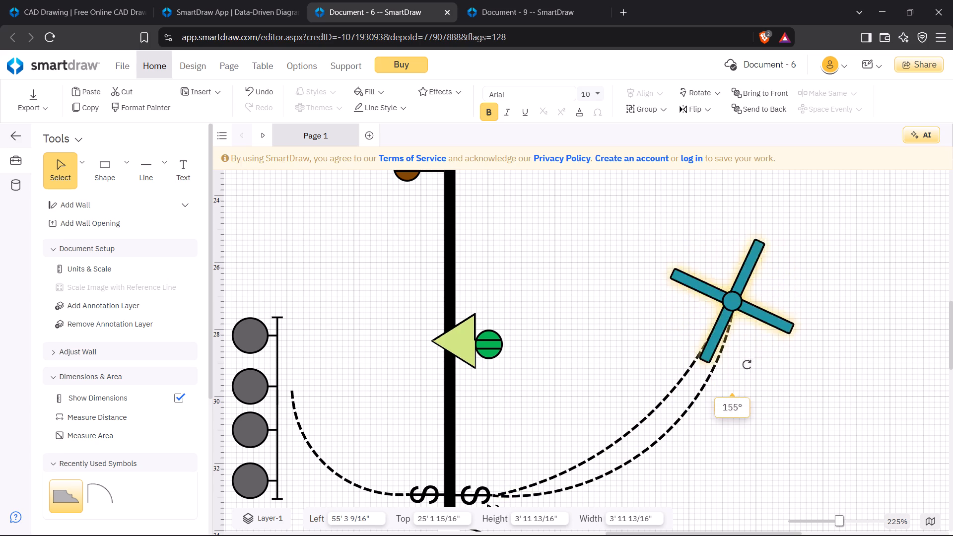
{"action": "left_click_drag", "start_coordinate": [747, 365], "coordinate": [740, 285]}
Move the ceiling fan down along the wires and back to their ends, at about 55' 1" left and 25' 2" top.
{"action": "left_click_drag", "start_coordinate": [744, 267], "coordinate": [680, 377]}
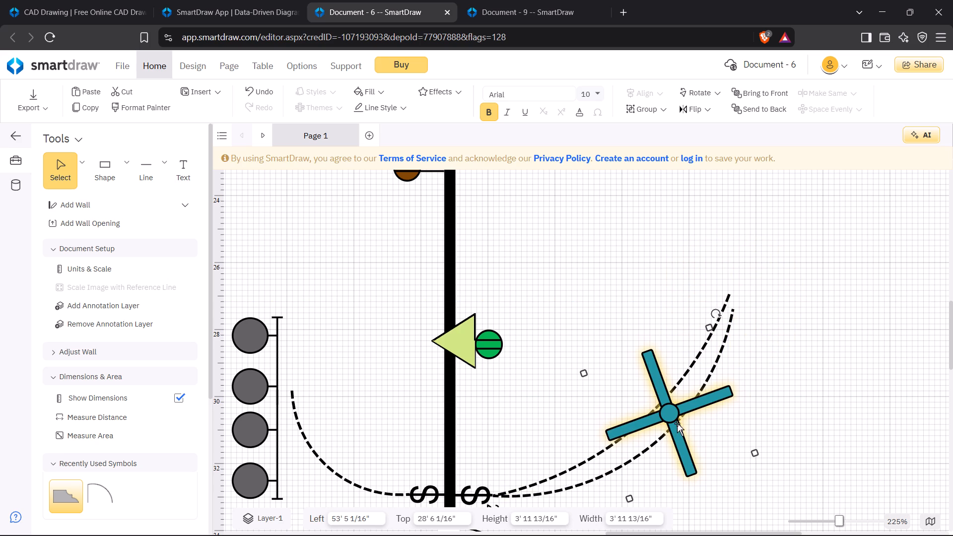
{"action": "left_click_drag", "start_coordinate": [675, 417], "coordinate": [744, 302]}
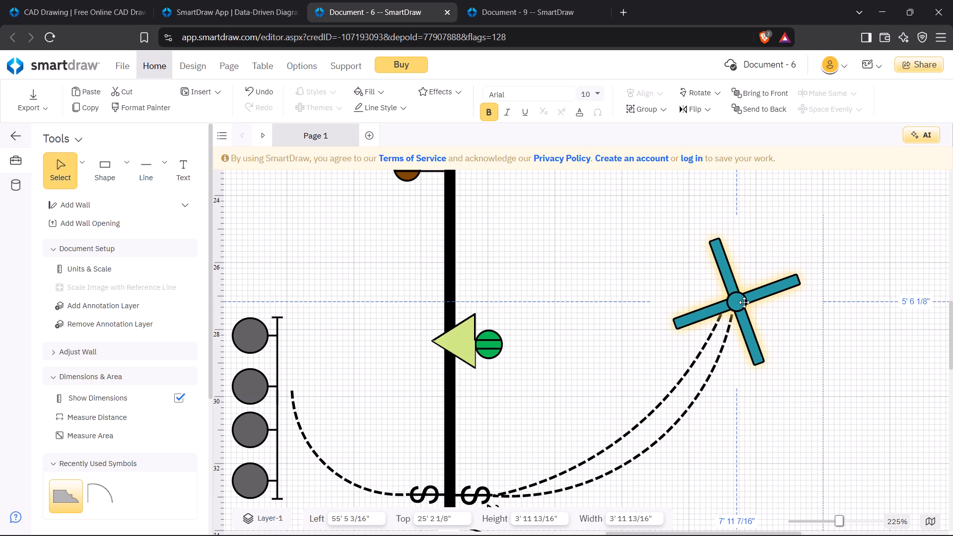
{"action": "left_click_drag", "start_coordinate": [744, 302], "coordinate": [734, 298]}
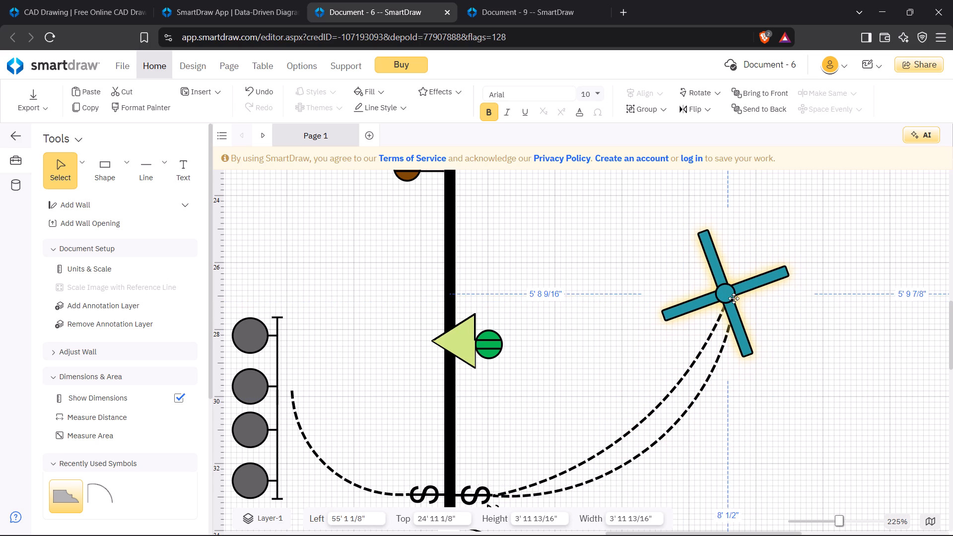
{"action": "left_click_drag", "start_coordinate": [734, 298], "coordinate": [732, 299]}
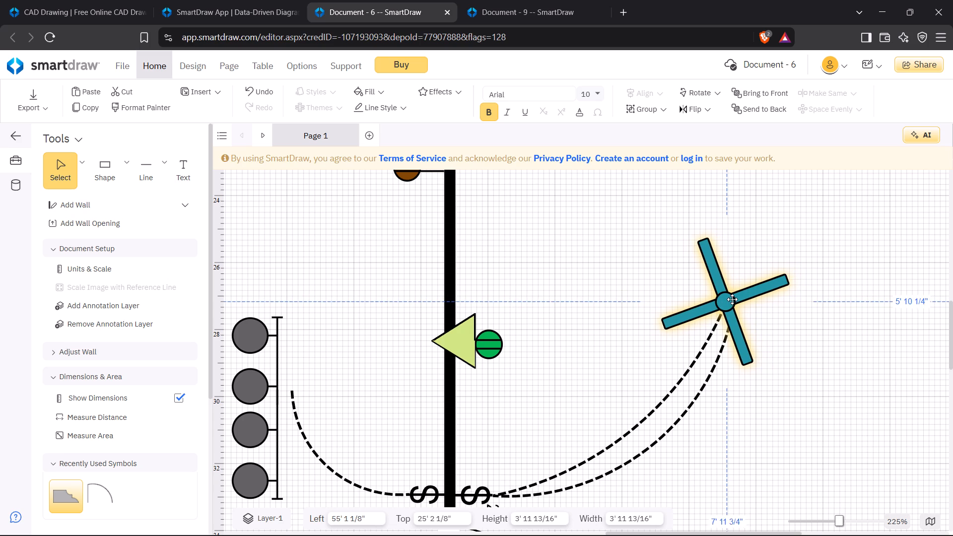
{"action": "left_click_drag", "start_coordinate": [732, 299], "coordinate": [733, 301]}
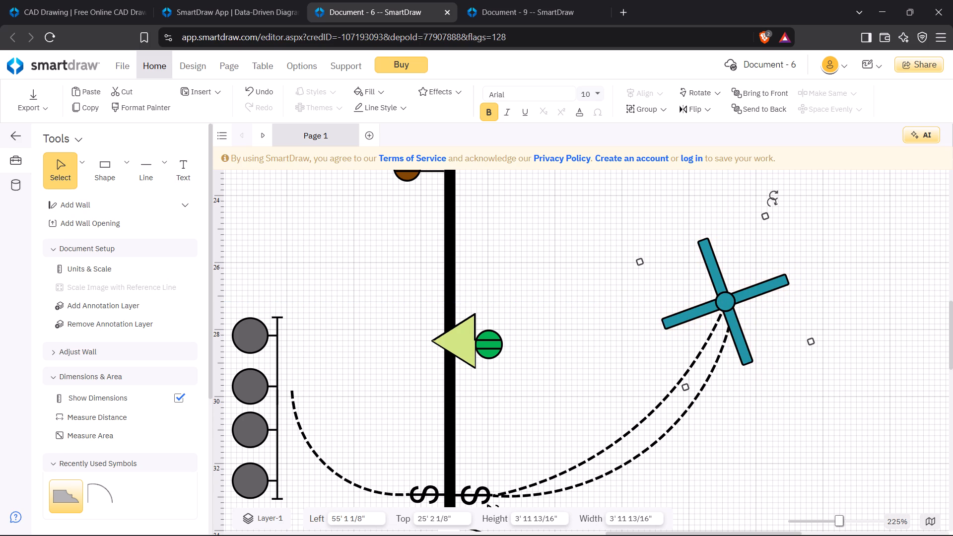
Rotate the ceiling fan until its blades lean about 20° clockwise from upright, with the lower blade over the upper dashed wire.
{"action": "left_click_drag", "start_coordinate": [771, 201], "coordinate": [733, 202]}
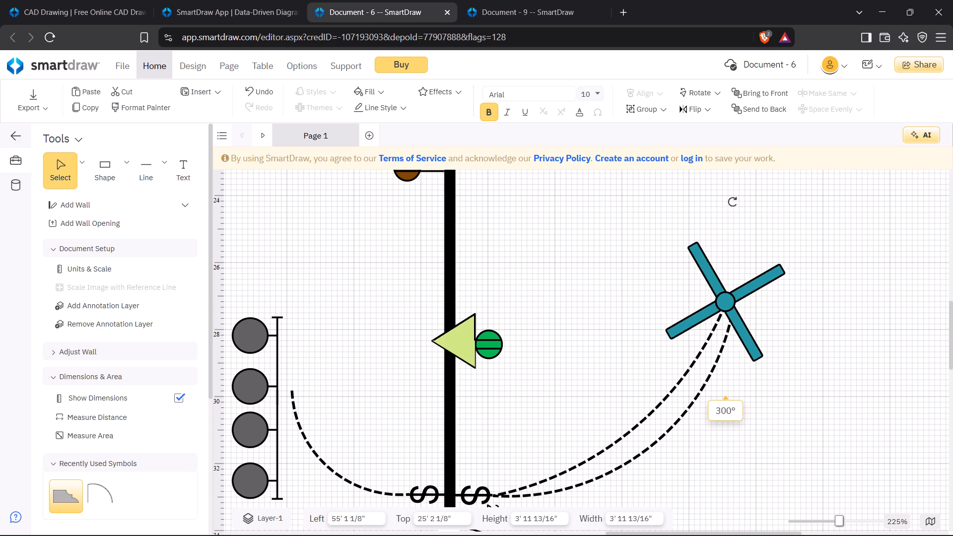
{"action": "left_click_drag", "start_coordinate": [733, 202], "coordinate": [742, 212]}
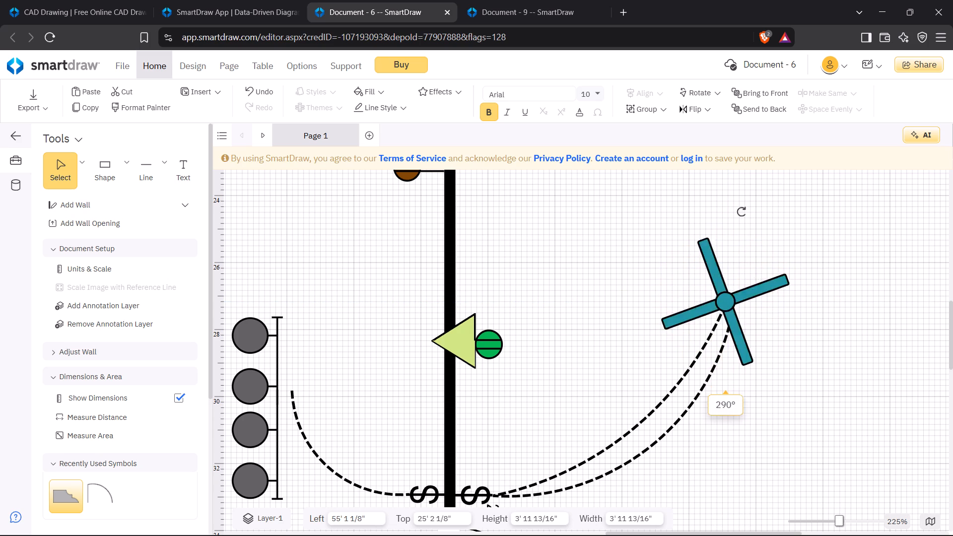
{"action": "left_click_drag", "start_coordinate": [742, 212], "coordinate": [856, 236]}
{"action": "left_click_drag", "start_coordinate": [859, 230], "coordinate": [762, 230]}
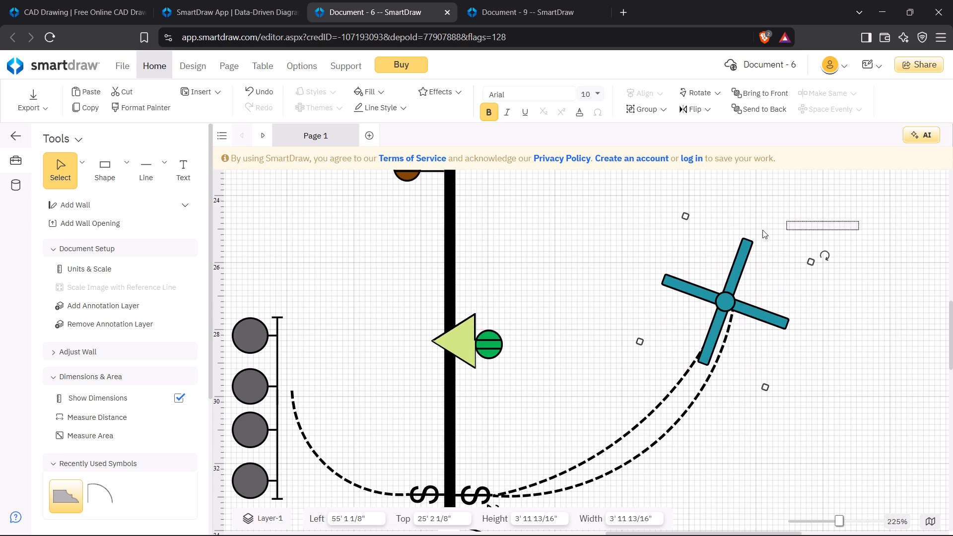
{"action": "left_click_drag", "start_coordinate": [762, 230], "coordinate": [647, 287]}
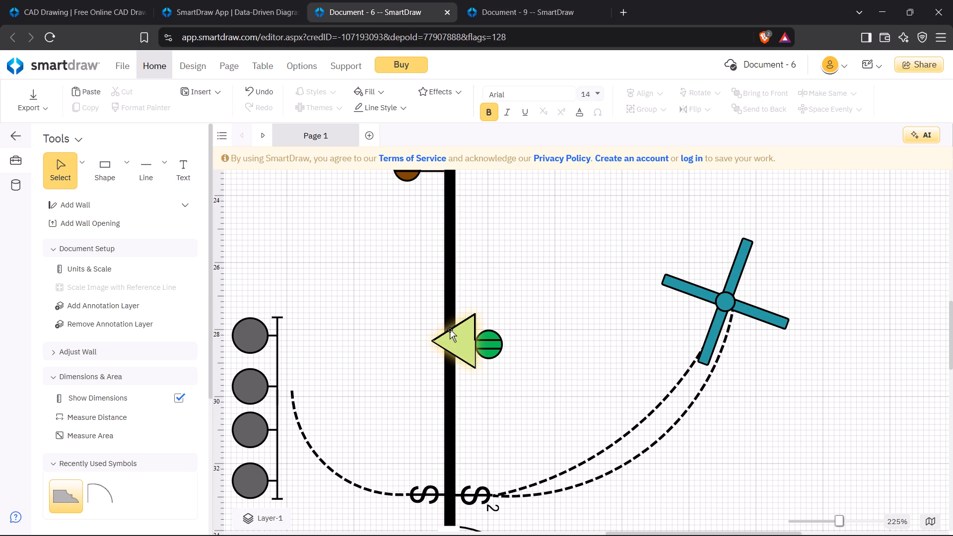
Shift the light-green triangle away from the green receptacle along the wall, to about 47' 8" left and 27' 9" top.
{"action": "left_click_drag", "start_coordinate": [450, 330], "coordinate": [420, 335]}
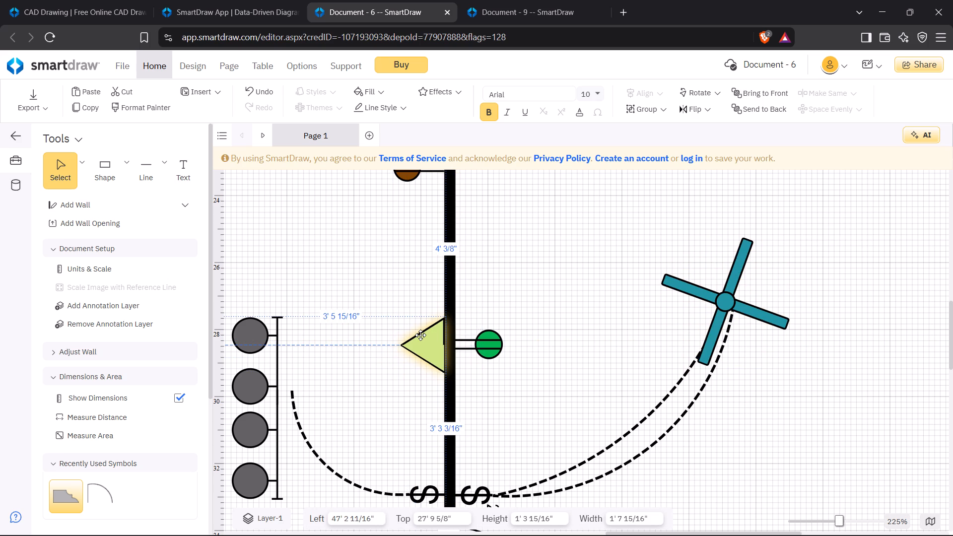
{"action": "left_click_drag", "start_coordinate": [420, 335], "coordinate": [428, 333]}
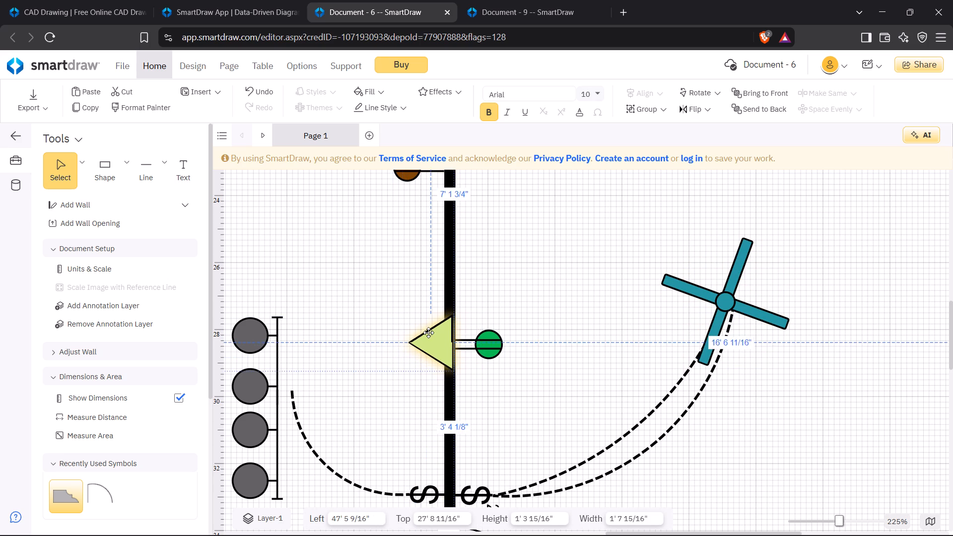
{"action": "left_click_drag", "start_coordinate": [428, 333], "coordinate": [433, 330]}
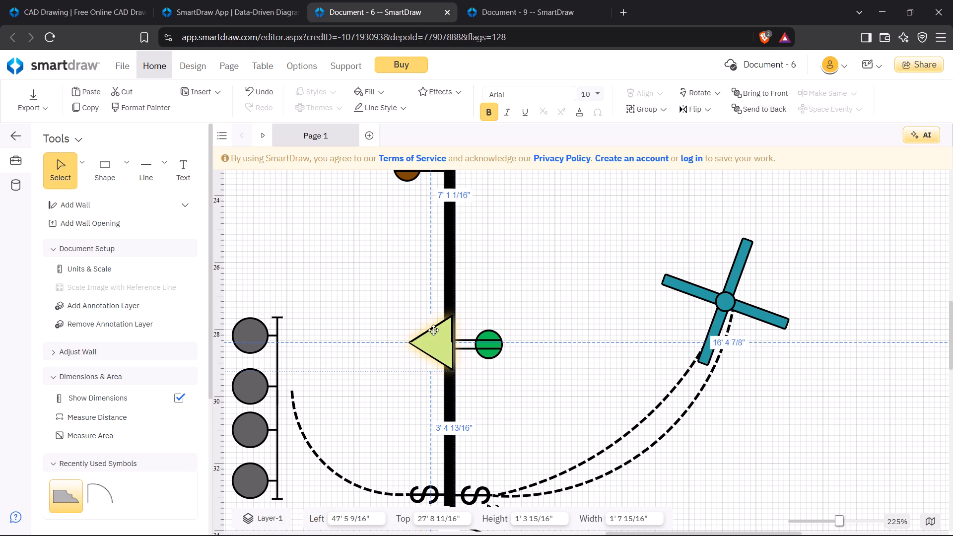
{"action": "left_click_drag", "start_coordinate": [433, 330], "coordinate": [434, 330]}
Reposition the brown receptacle against the vertical wall, at about 47' 4" left and 22' 8" top.
{"action": "scroll", "coordinate": [413, 215], "scroll_direction": "up", "scroll_amount": 1}
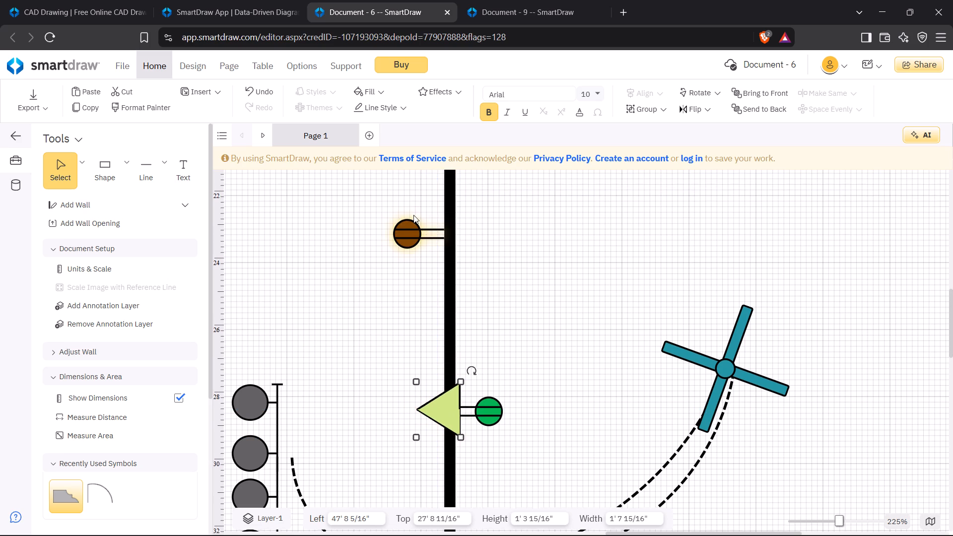
{"action": "scroll", "coordinate": [413, 215], "scroll_direction": "up", "scroll_amount": 1}
{"action": "left_click_drag", "start_coordinate": [403, 252], "coordinate": [416, 256]}
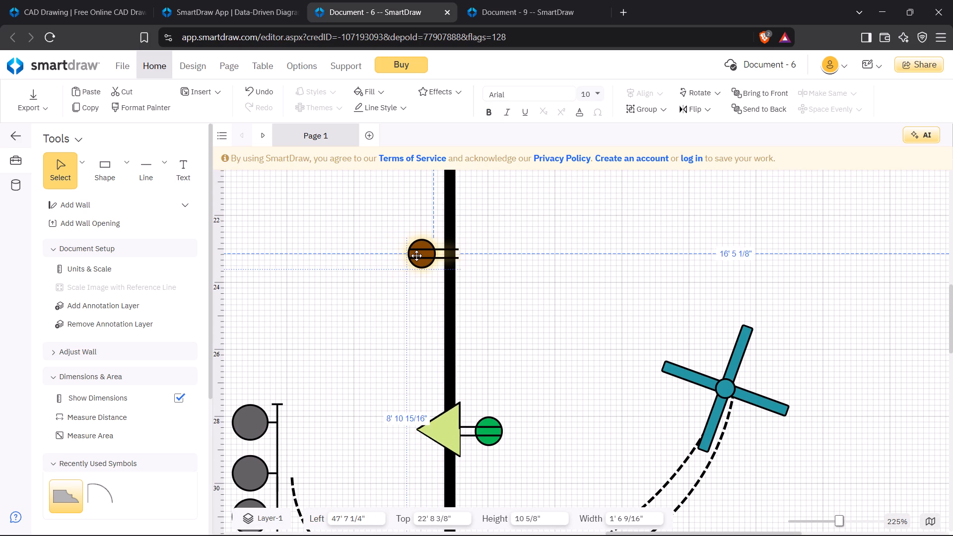
{"action": "left_click_drag", "start_coordinate": [416, 256], "coordinate": [408, 252]}
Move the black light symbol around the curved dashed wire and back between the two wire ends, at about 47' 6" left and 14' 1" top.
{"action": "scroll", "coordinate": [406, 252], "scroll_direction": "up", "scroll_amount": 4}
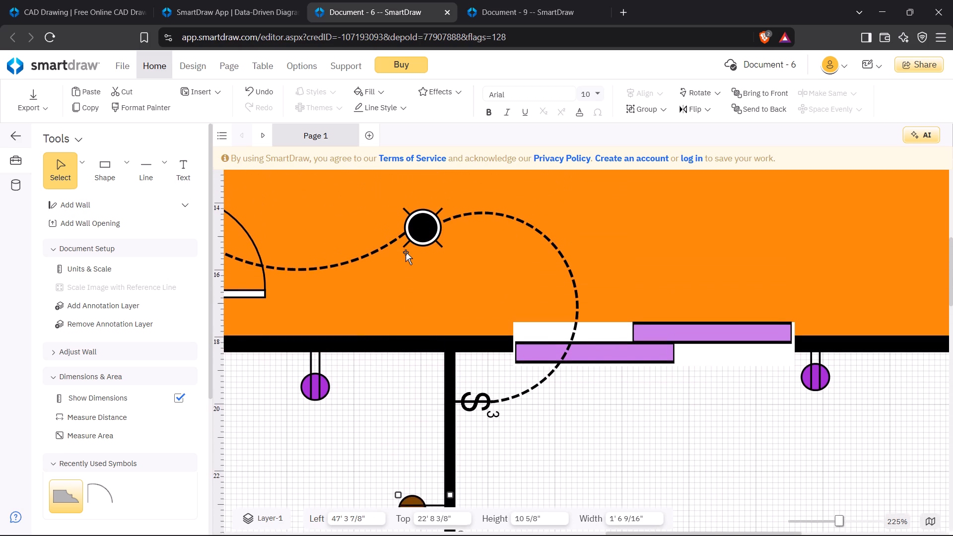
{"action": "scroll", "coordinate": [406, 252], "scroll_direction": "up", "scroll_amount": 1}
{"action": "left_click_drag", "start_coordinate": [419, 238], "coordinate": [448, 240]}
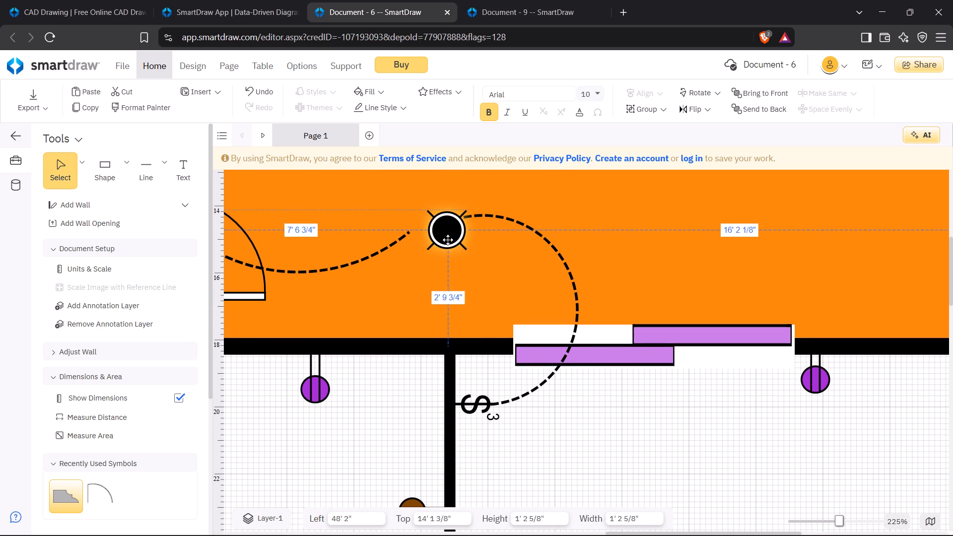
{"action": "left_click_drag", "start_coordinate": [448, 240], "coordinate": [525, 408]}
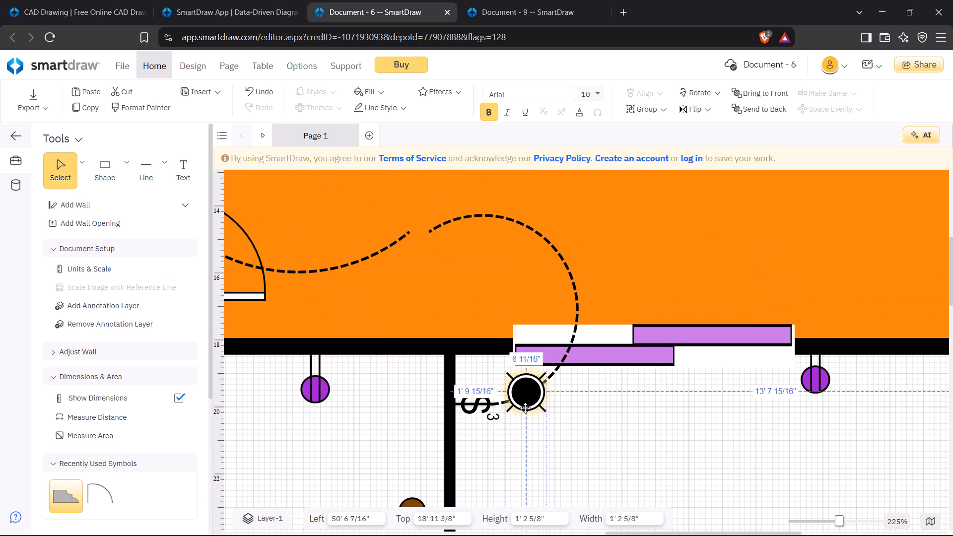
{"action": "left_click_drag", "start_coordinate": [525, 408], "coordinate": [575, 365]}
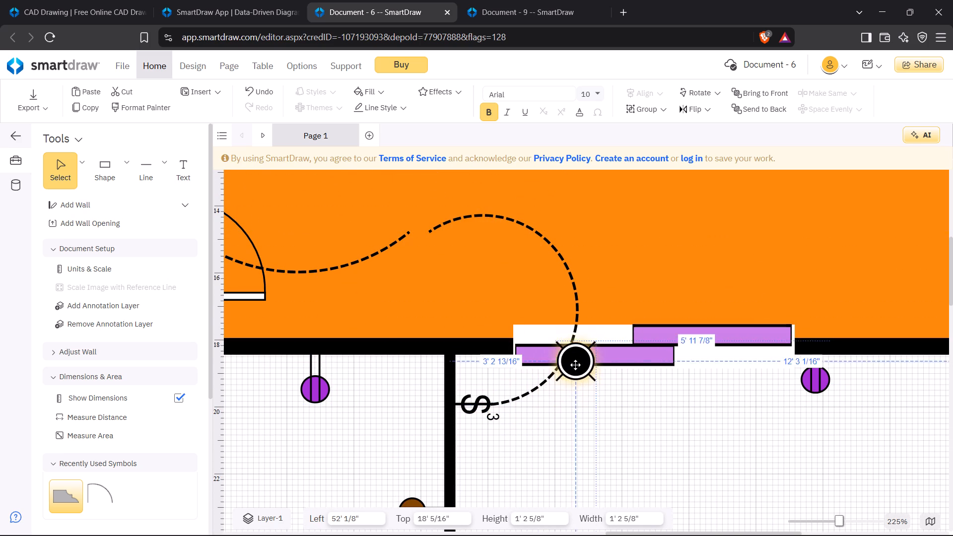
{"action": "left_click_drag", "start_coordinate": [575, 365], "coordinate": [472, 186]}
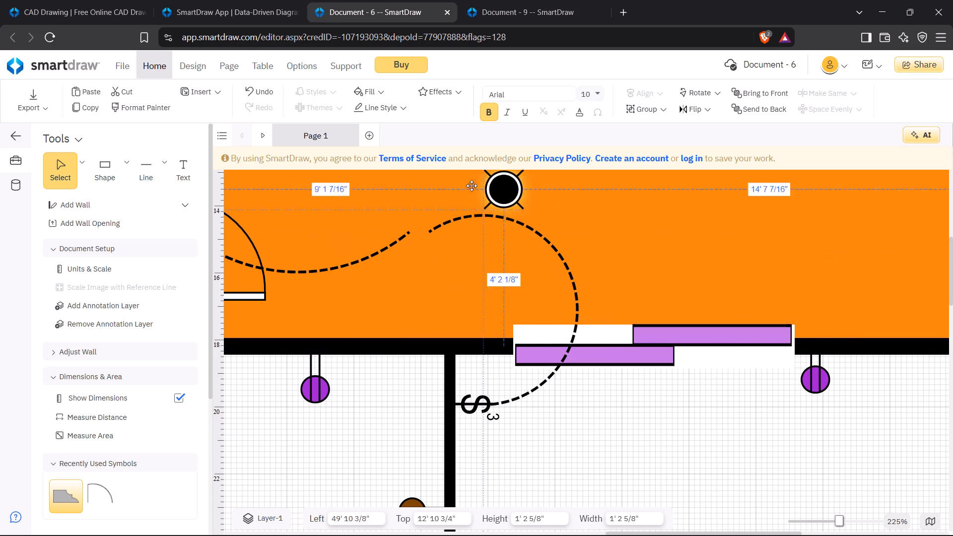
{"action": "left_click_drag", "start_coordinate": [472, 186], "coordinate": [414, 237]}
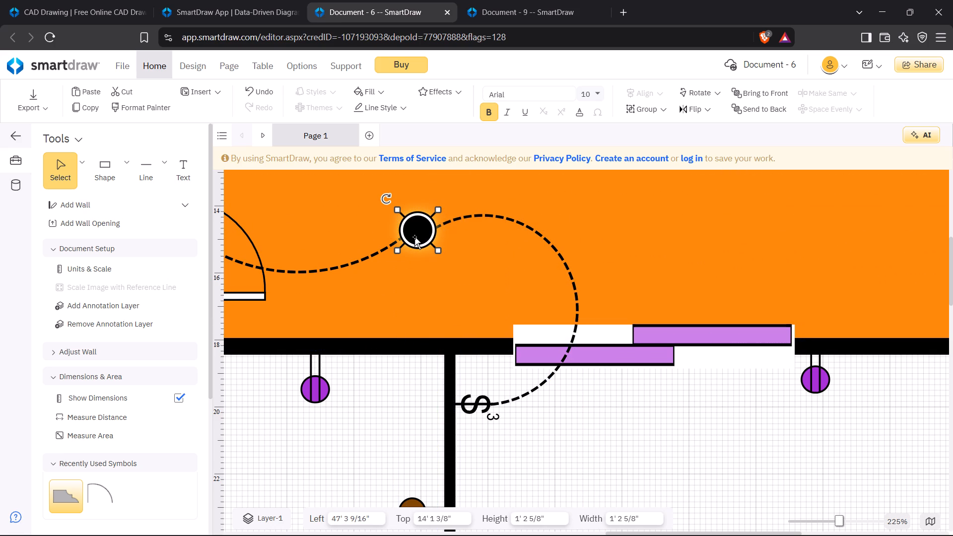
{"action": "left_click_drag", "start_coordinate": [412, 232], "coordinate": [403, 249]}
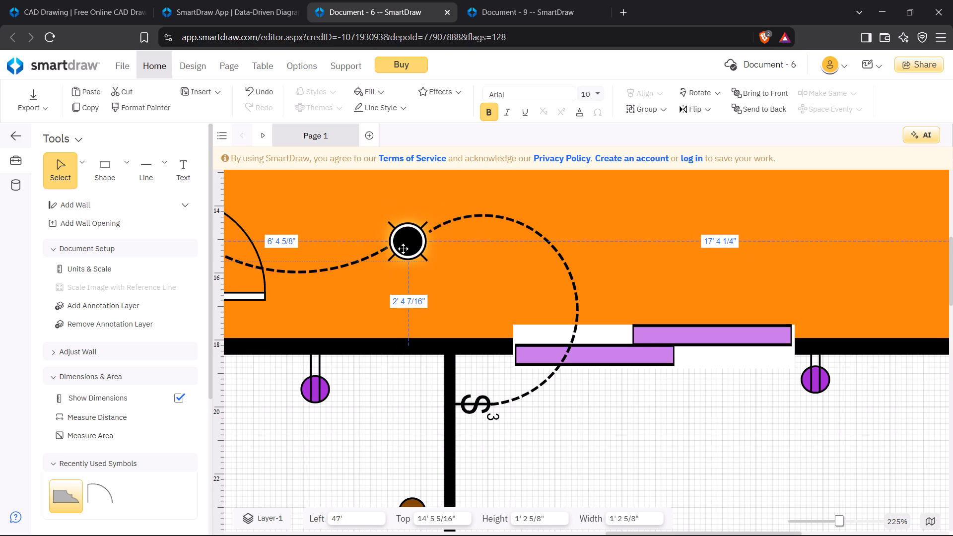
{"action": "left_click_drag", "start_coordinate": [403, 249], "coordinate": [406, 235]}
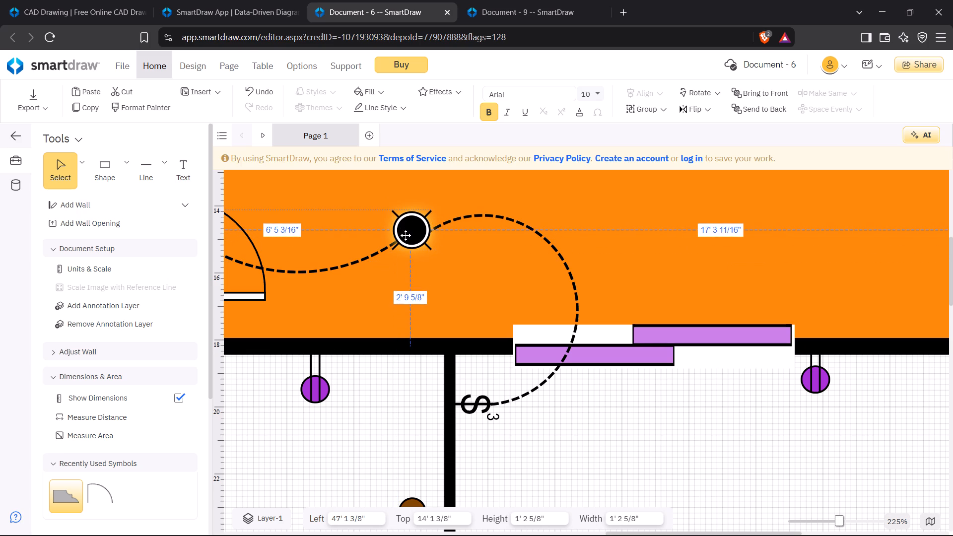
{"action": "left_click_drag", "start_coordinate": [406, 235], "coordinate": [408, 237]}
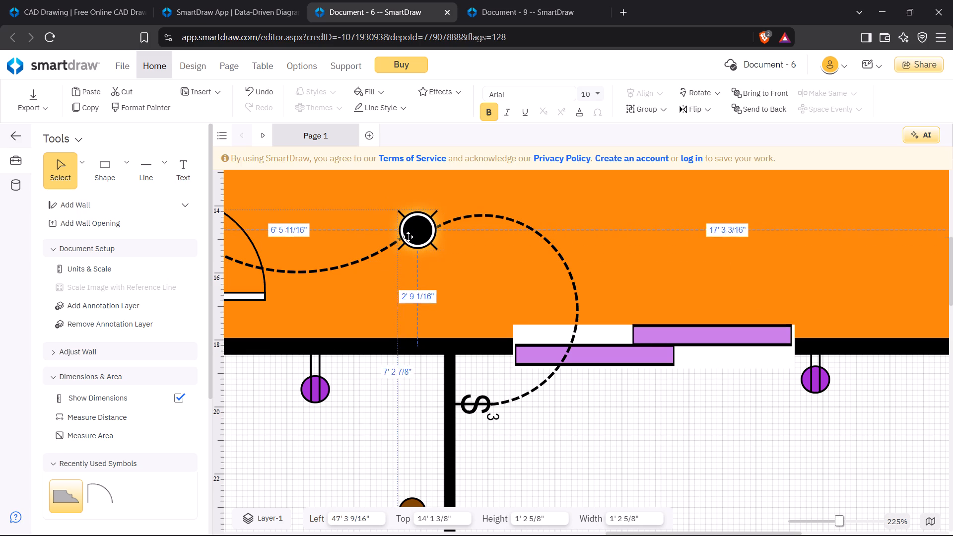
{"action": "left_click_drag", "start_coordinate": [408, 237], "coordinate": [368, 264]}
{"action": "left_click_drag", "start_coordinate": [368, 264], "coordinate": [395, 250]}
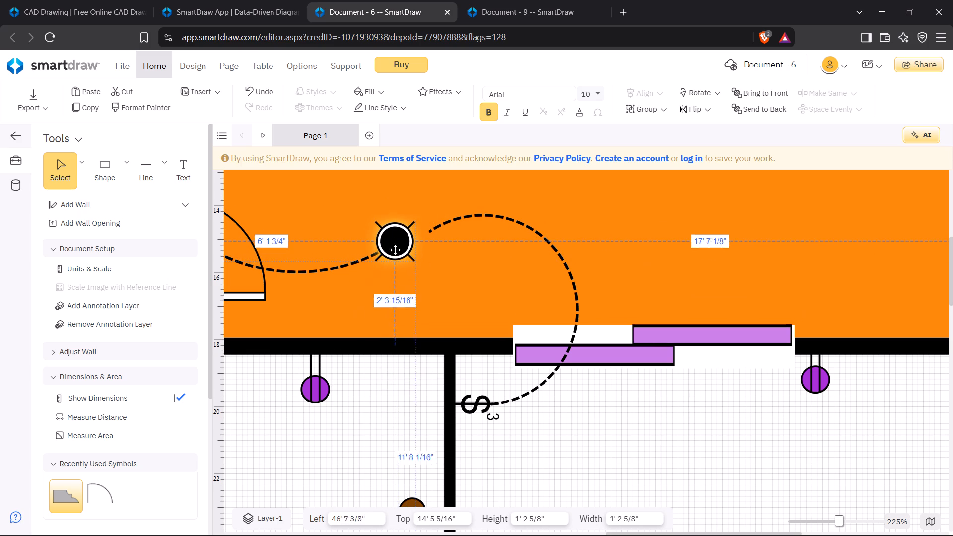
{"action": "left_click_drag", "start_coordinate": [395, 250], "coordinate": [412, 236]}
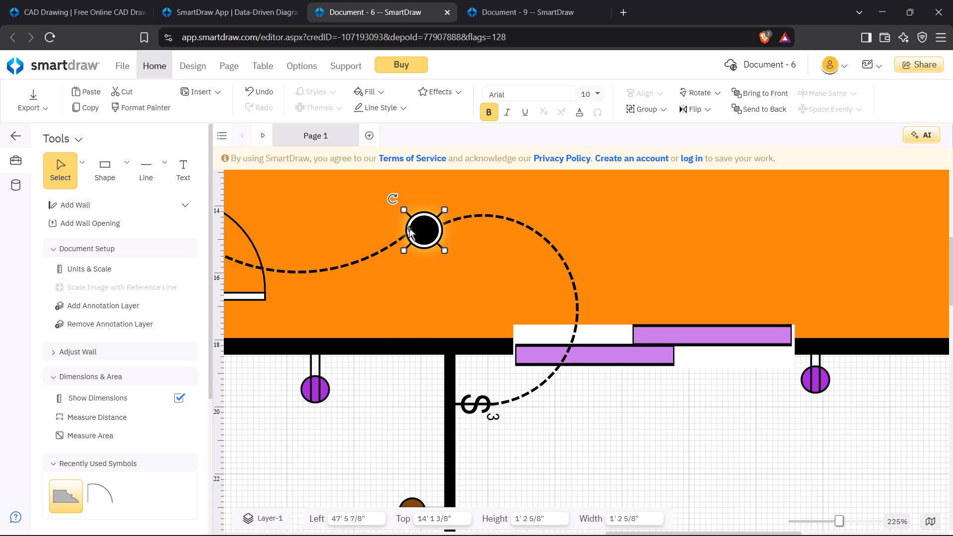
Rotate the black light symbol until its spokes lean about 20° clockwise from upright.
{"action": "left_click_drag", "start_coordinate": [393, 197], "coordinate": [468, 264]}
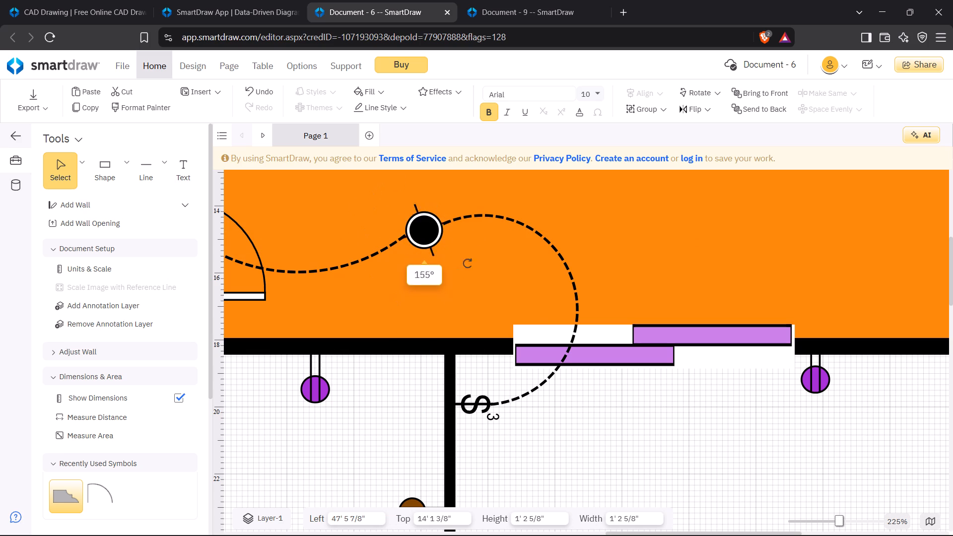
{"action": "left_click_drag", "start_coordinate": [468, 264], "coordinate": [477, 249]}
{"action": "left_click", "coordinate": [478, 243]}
Shift the curved dashed wire and bring it back between the light and the three-way switch, at about 48' 3" left and 14' 2" top.
{"action": "left_click_drag", "start_coordinate": [452, 223], "coordinate": [419, 218]}
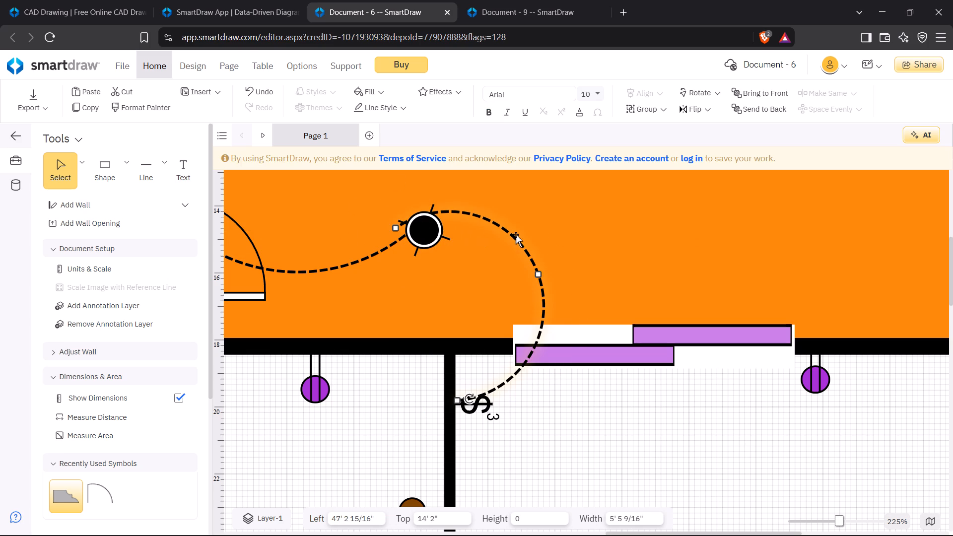
{"action": "left_click_drag", "start_coordinate": [515, 235], "coordinate": [544, 240]}
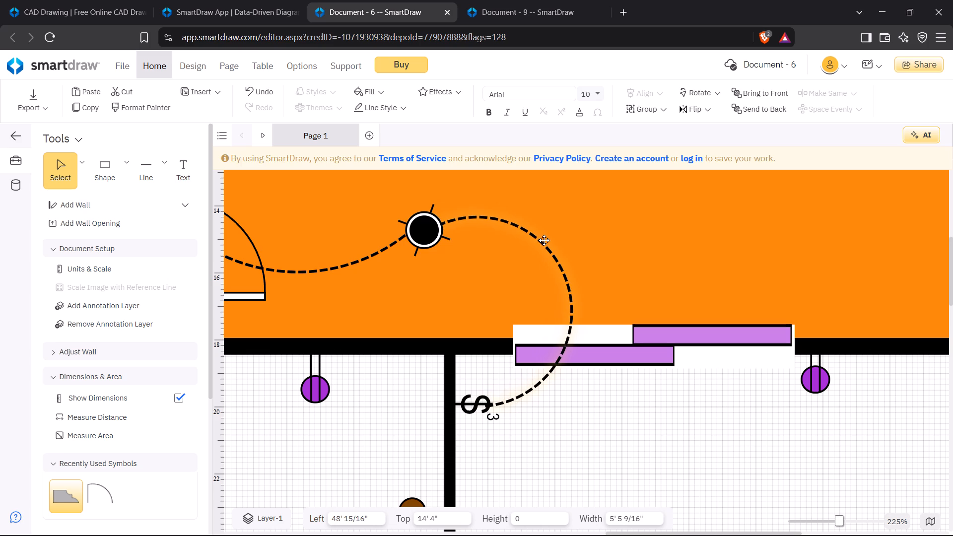
{"action": "left_click_drag", "start_coordinate": [544, 240], "coordinate": [548, 237]}
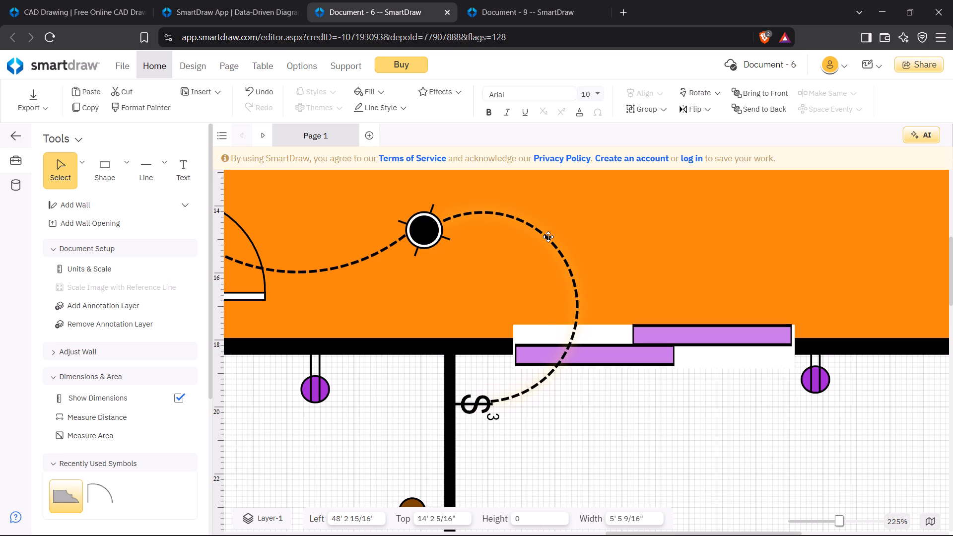
{"action": "left_click_drag", "start_coordinate": [548, 237], "coordinate": [549, 237]}
{"action": "left_click_drag", "start_coordinate": [549, 237], "coordinate": [548, 238]}
{"action": "left_click_drag", "start_coordinate": [548, 238], "coordinate": [548, 237]}
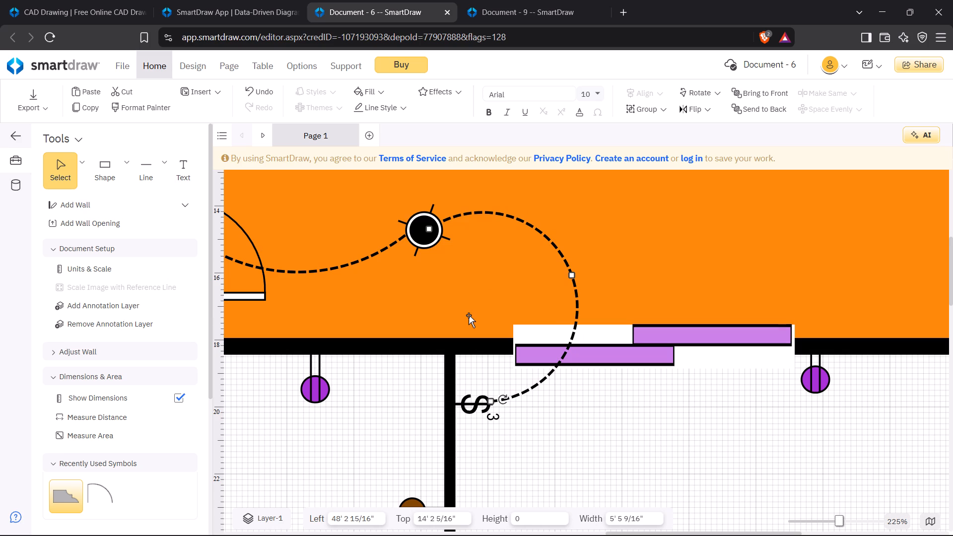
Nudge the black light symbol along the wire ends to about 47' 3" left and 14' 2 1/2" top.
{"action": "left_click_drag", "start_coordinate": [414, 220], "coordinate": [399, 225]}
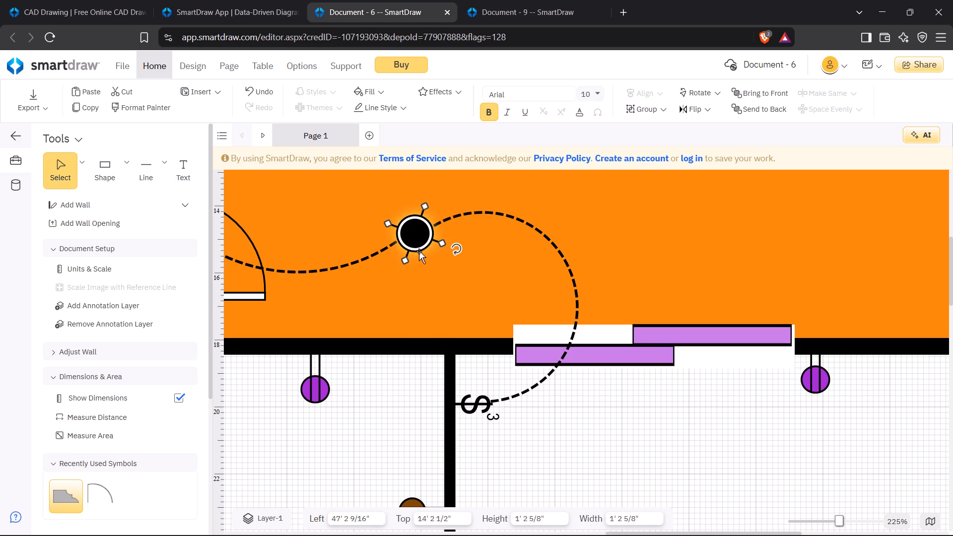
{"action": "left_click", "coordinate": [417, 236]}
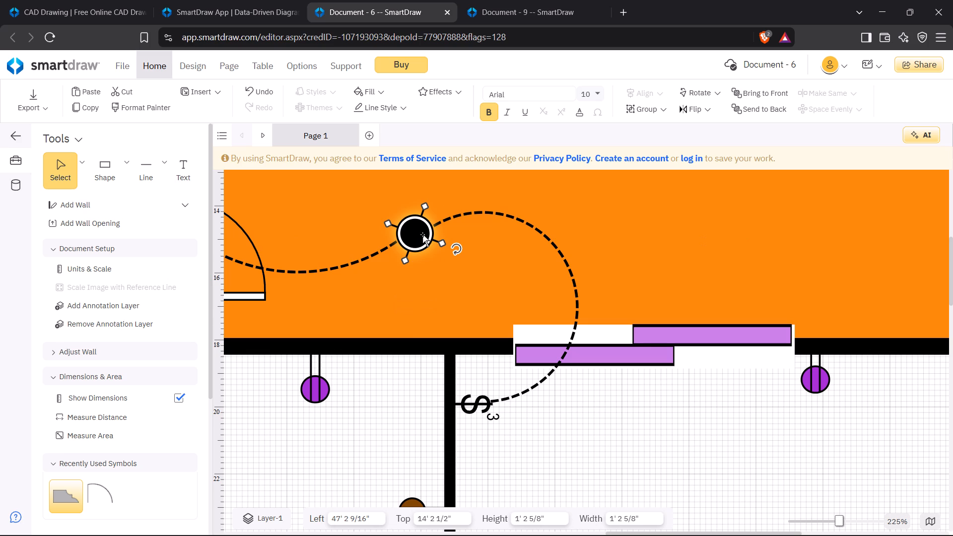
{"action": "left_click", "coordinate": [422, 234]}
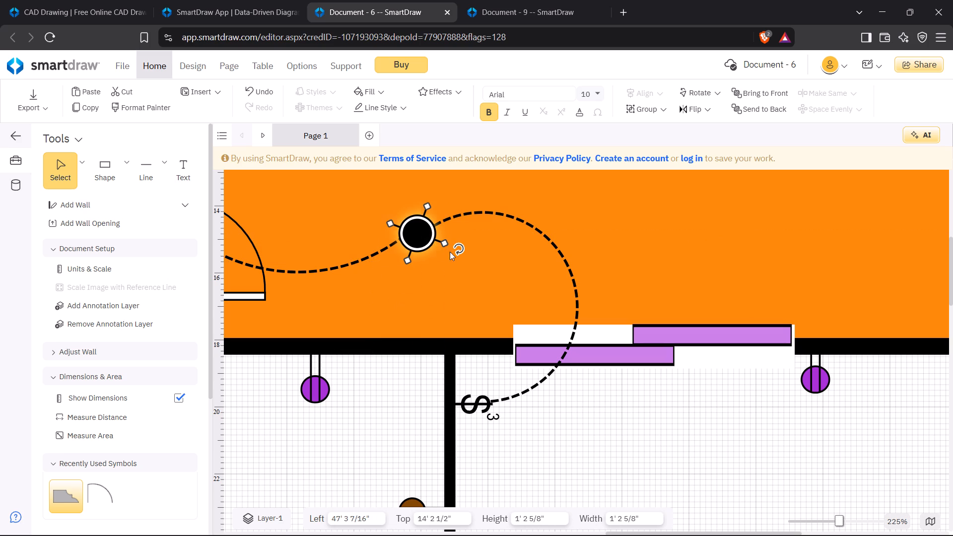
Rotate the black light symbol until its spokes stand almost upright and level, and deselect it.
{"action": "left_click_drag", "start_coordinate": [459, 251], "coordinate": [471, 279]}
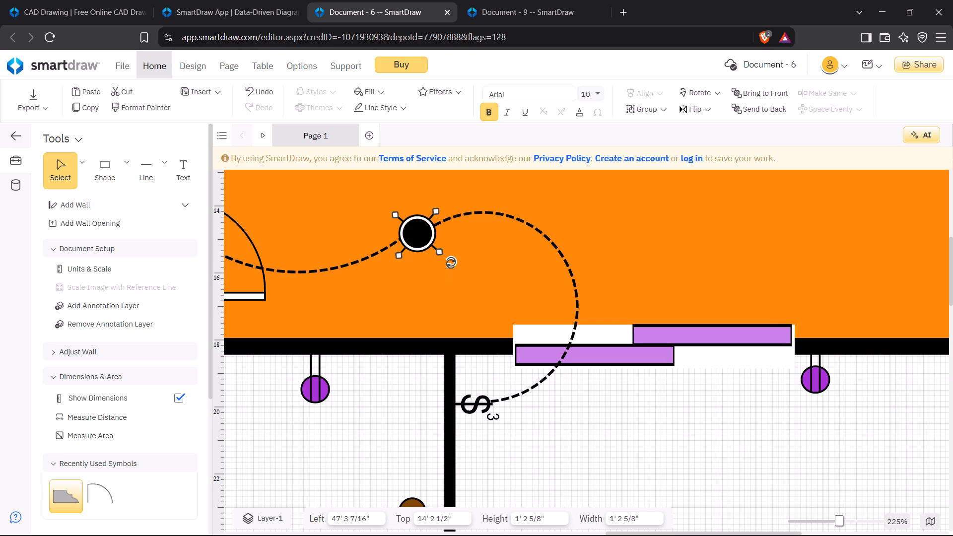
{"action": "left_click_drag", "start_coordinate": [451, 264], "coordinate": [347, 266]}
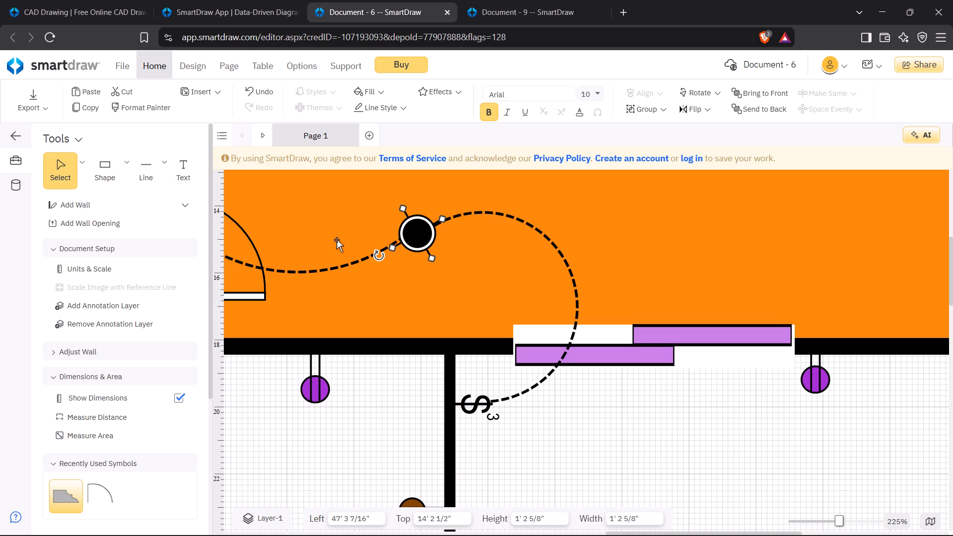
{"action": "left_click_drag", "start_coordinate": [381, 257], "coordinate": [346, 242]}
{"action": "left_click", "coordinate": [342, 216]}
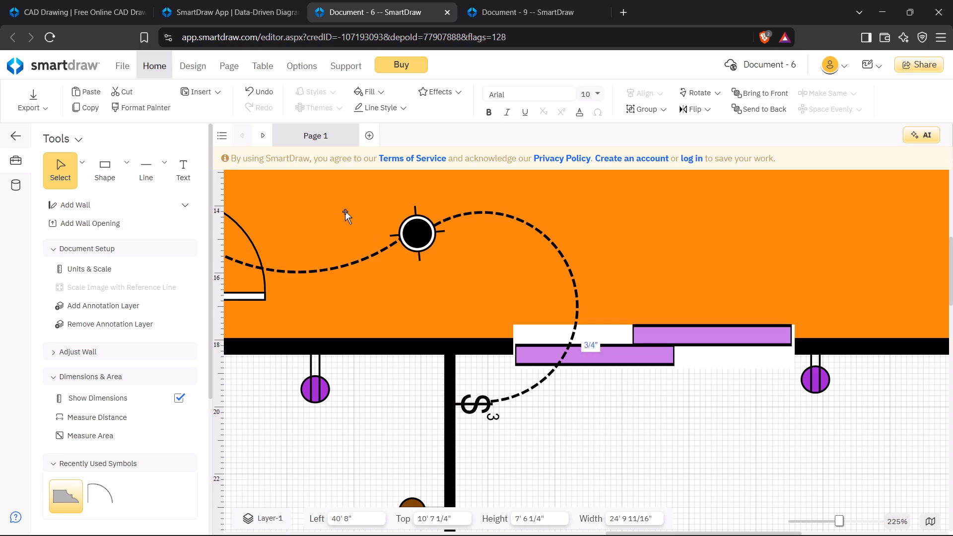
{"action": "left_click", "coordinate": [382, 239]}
Reposition the black light symbol between the ends of the two dashed wires, at about 47' 6" left and 14' 1" top.
{"action": "left_click_drag", "start_coordinate": [414, 238], "coordinate": [398, 238]}
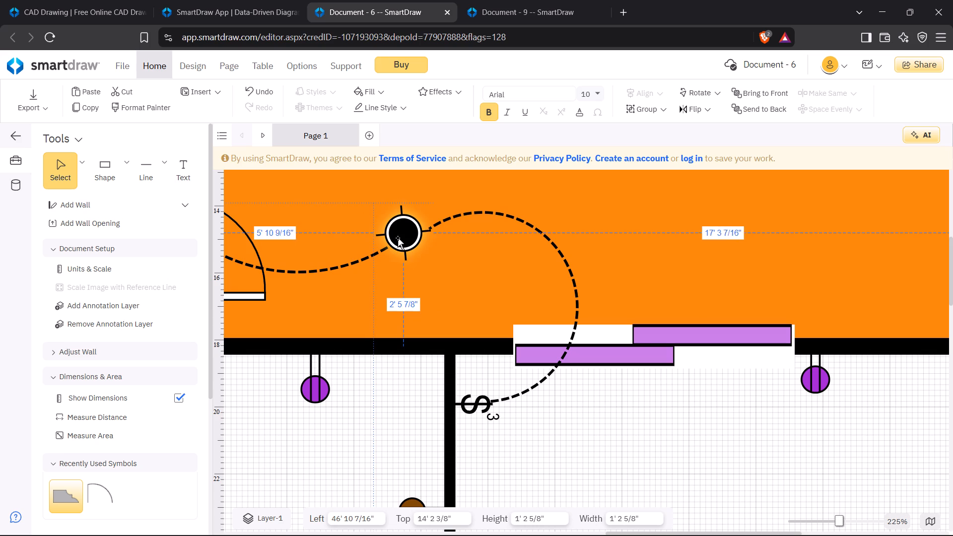
{"action": "left_click_drag", "start_coordinate": [398, 238], "coordinate": [414, 230]}
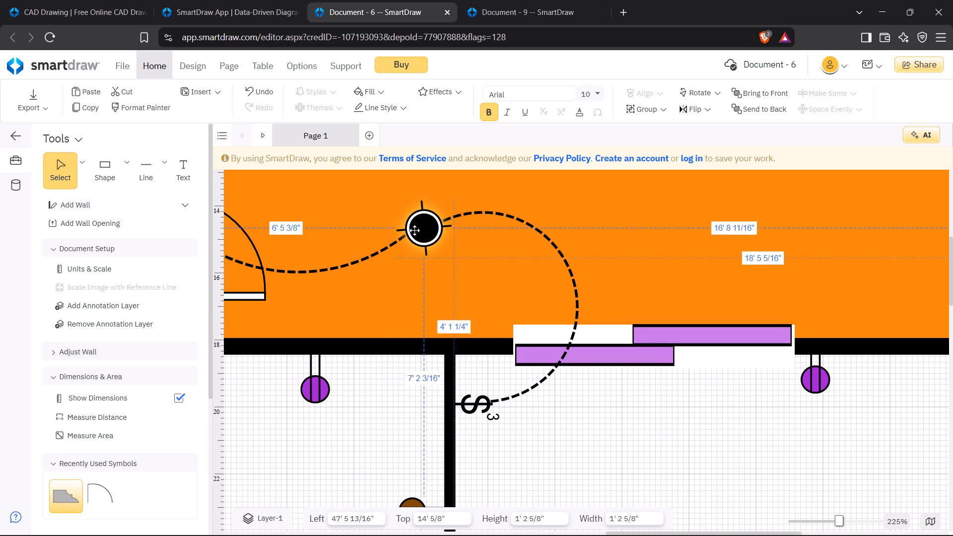
{"action": "left_click_drag", "start_coordinate": [414, 230], "coordinate": [413, 232]}
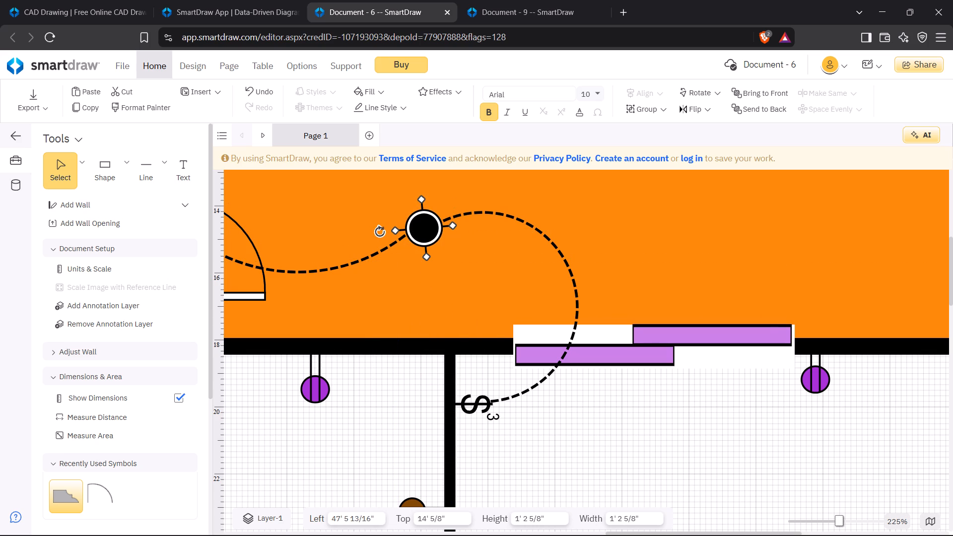
Rotate the black light symbol in place until its spokes are tilted about 20° clockwise from upright and level.
{"action": "left_click_drag", "start_coordinate": [380, 232], "coordinate": [456, 250]}
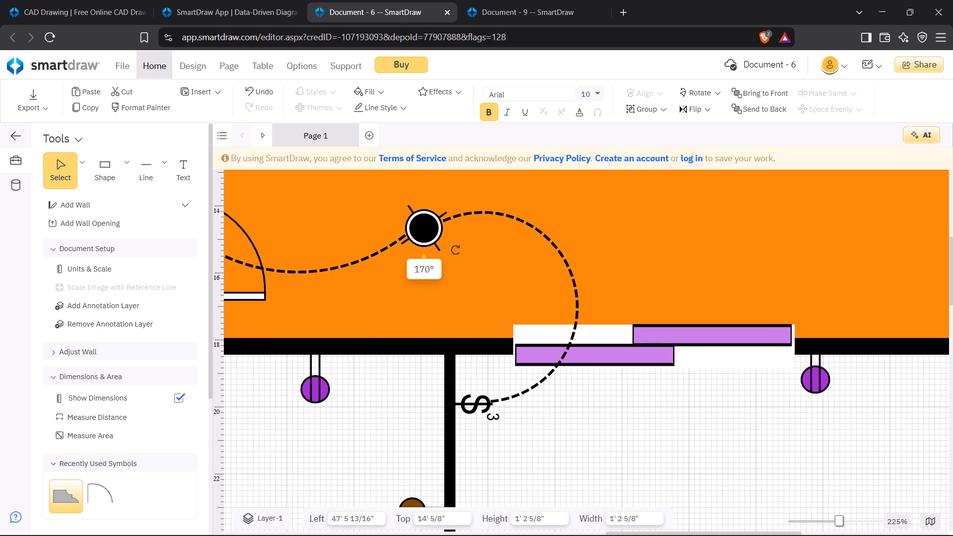
{"action": "left_click_drag", "start_coordinate": [456, 250], "coordinate": [417, 207]}
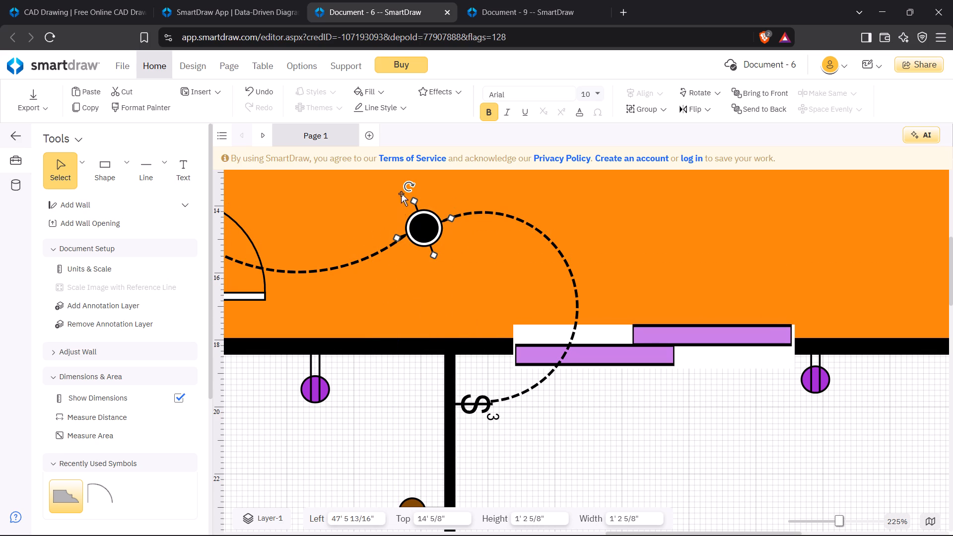
{"action": "left_click_drag", "start_coordinate": [409, 189], "coordinate": [359, 216]}
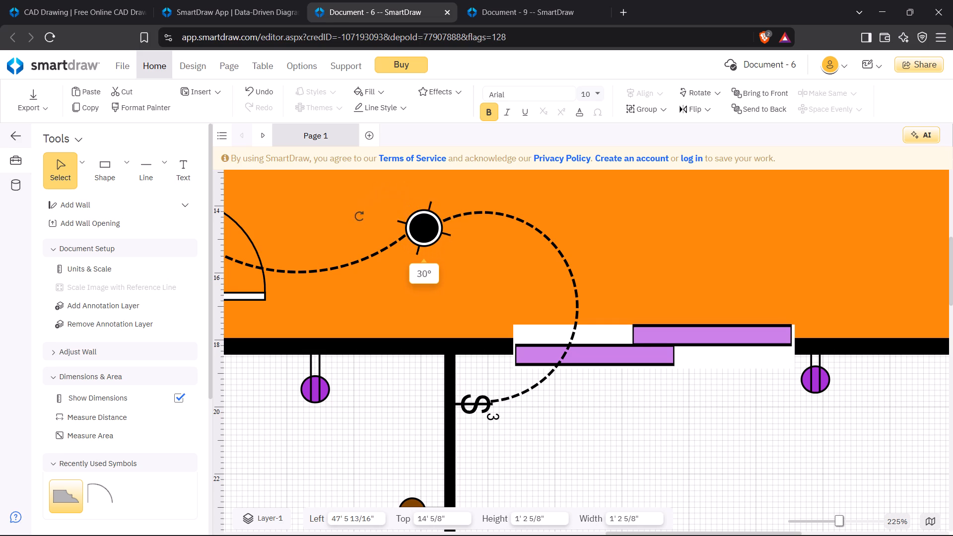
{"action": "left_click_drag", "start_coordinate": [359, 216], "coordinate": [422, 190]}
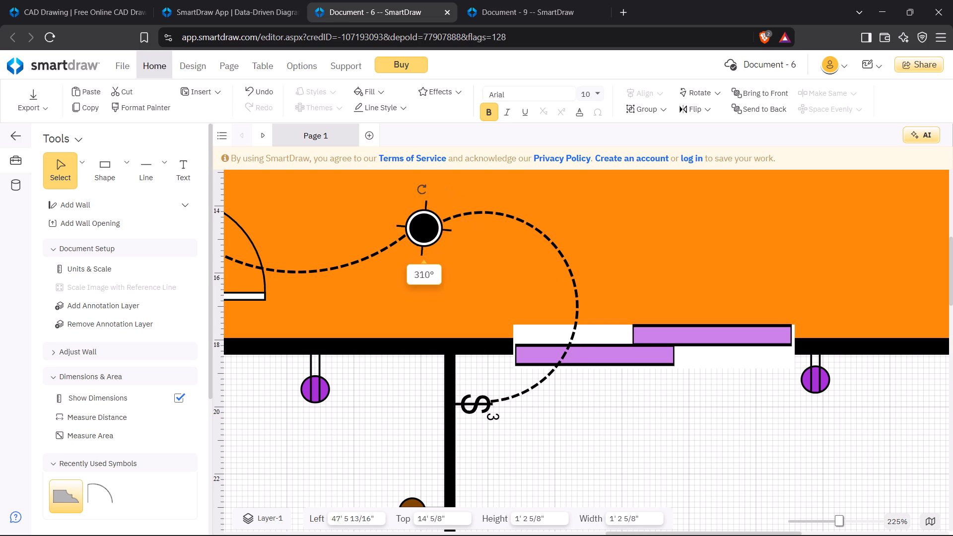
{"action": "left_click_drag", "start_coordinate": [422, 190], "coordinate": [389, 203]}
{"action": "left_click_drag", "start_coordinate": [384, 207], "coordinate": [484, 224]}
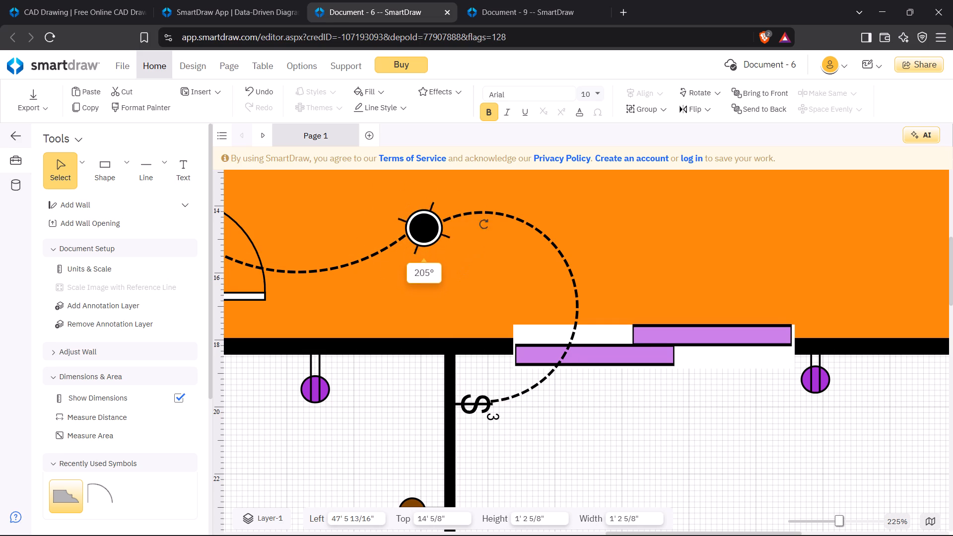
{"action": "left_click_drag", "start_coordinate": [484, 224], "coordinate": [447, 269]}
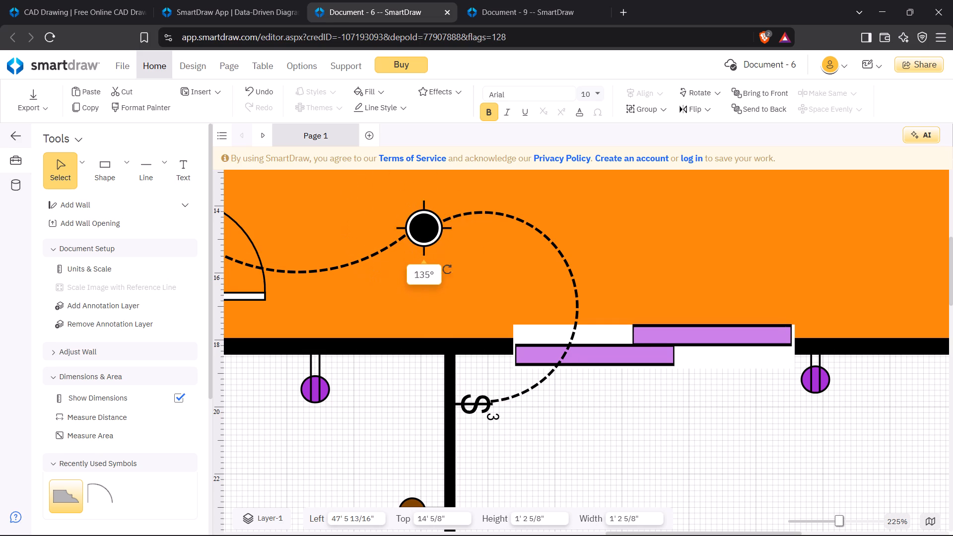
{"action": "left_click_drag", "start_coordinate": [447, 269], "coordinate": [351, 189]}
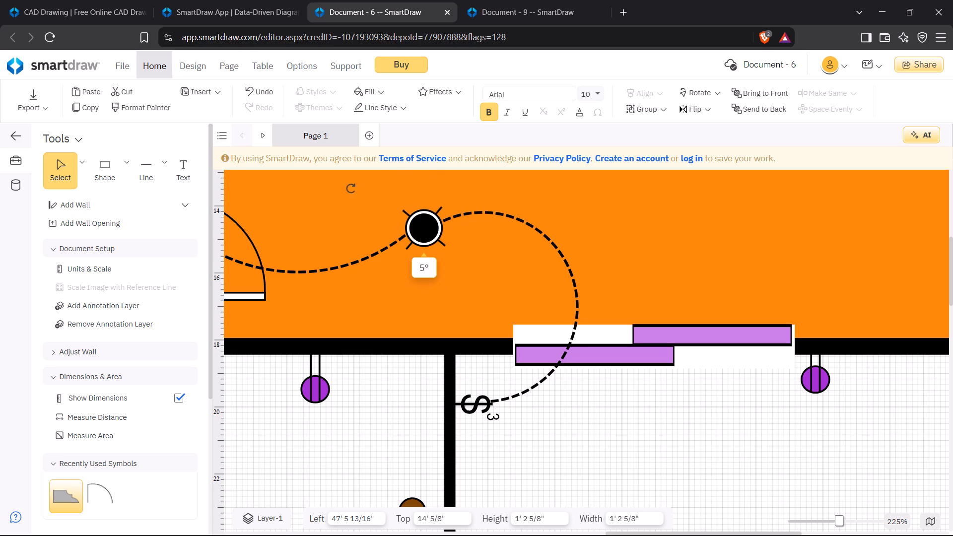
{"action": "left_click_drag", "start_coordinate": [351, 189], "coordinate": [366, 205]}
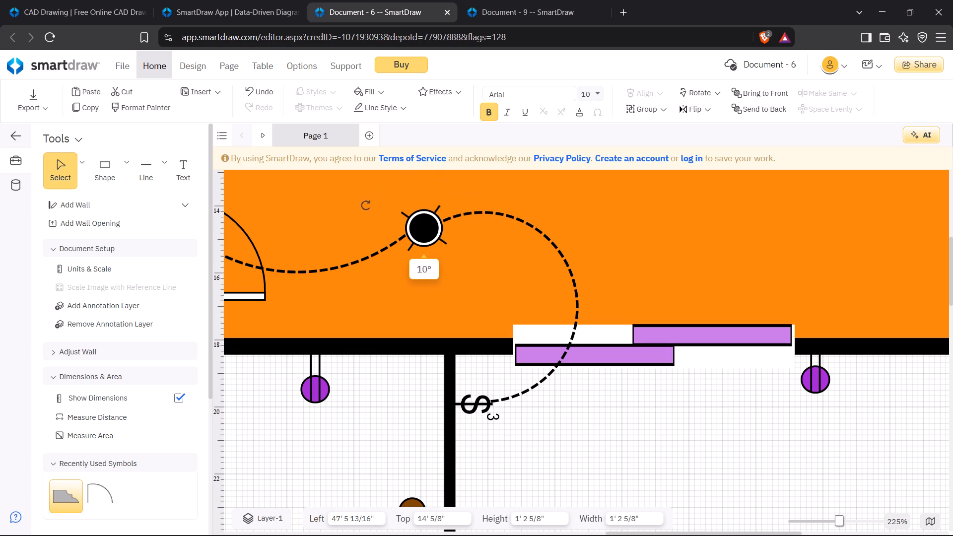
{"action": "left_click_drag", "start_coordinate": [366, 205], "coordinate": [465, 239]}
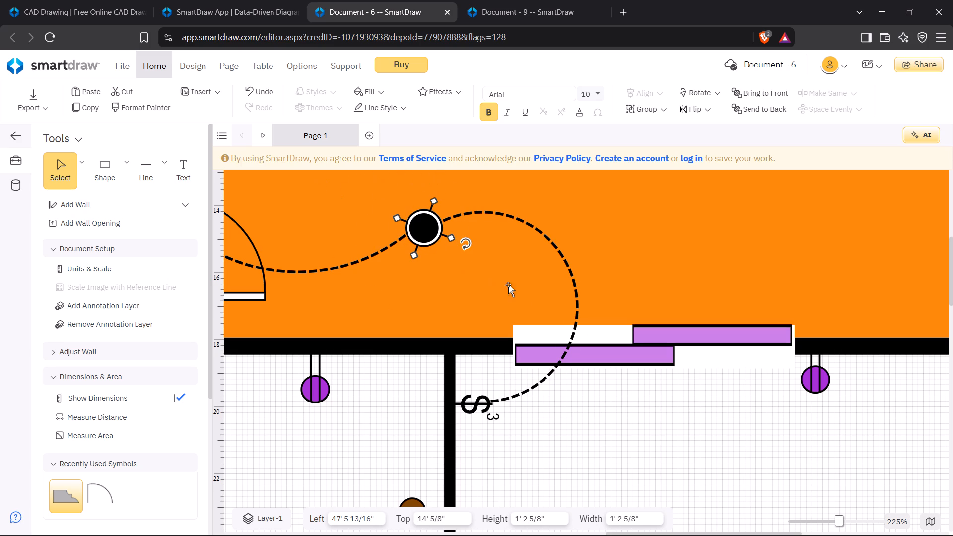
Shift the purple sliding door along the horizontal wall to about 51' 1 1/2" left.
{"action": "left_click_drag", "start_coordinate": [563, 335], "coordinate": [563, 360]}
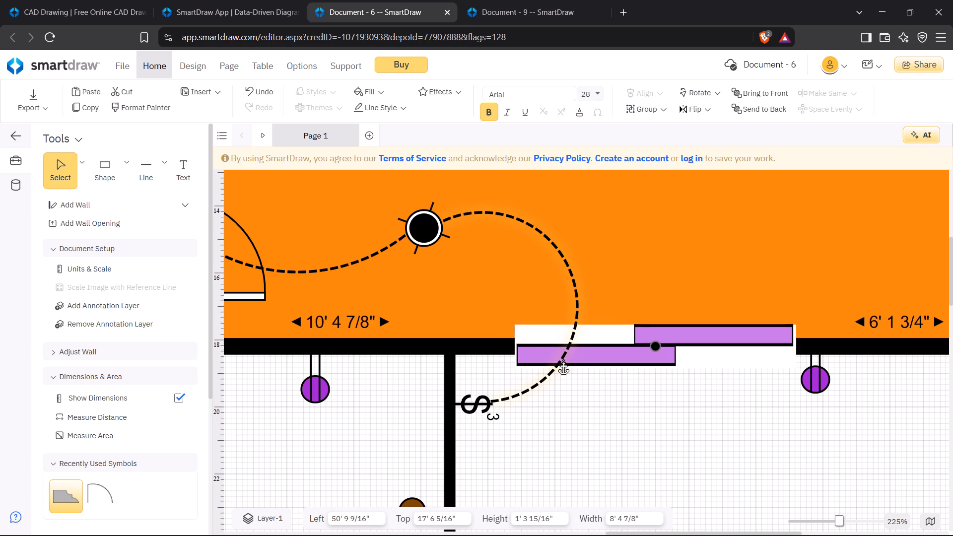
{"action": "left_click_drag", "start_coordinate": [563, 360], "coordinate": [568, 354]}
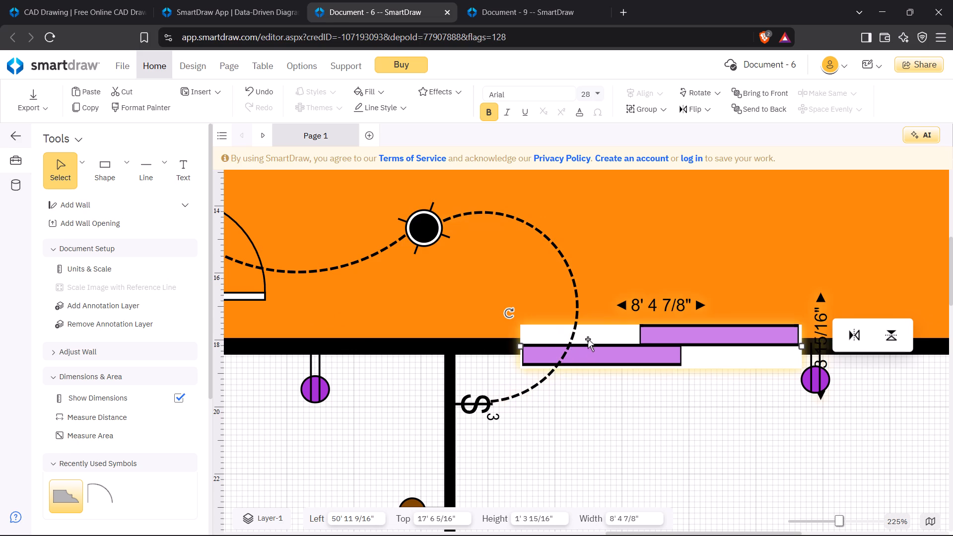
{"action": "left_click", "coordinate": [591, 338]}
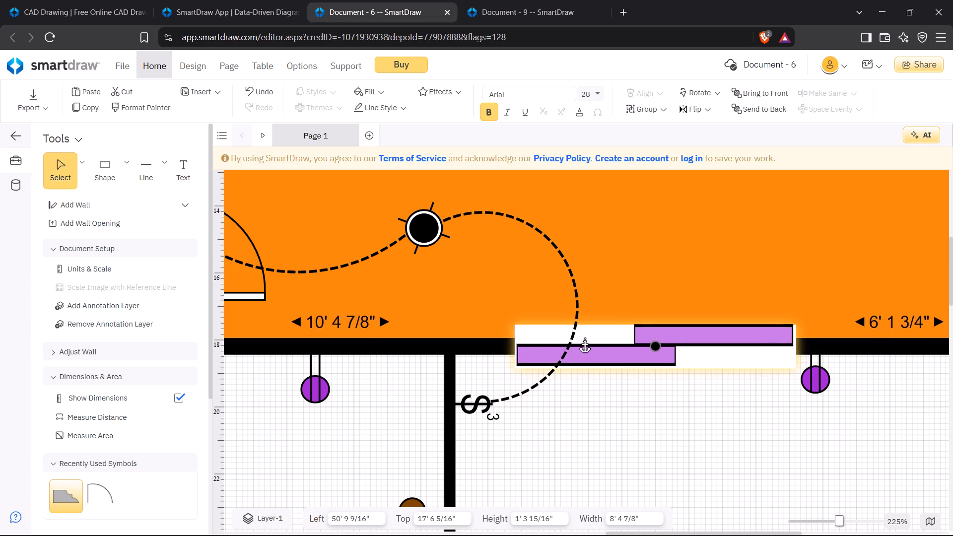
{"action": "left_click", "coordinate": [591, 338]}
{"action": "left_click", "coordinate": [595, 337]}
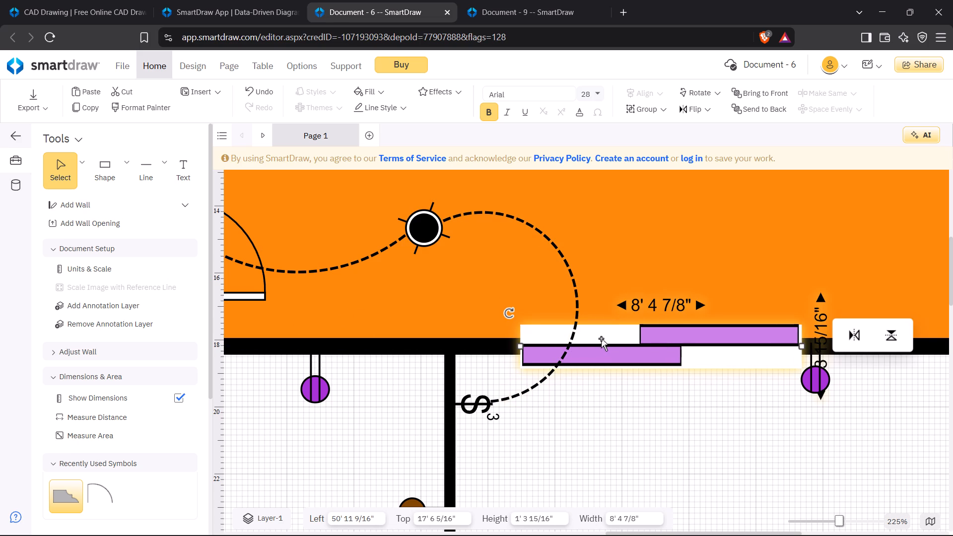
{"action": "left_click_drag", "start_coordinate": [601, 353], "coordinate": [607, 353]}
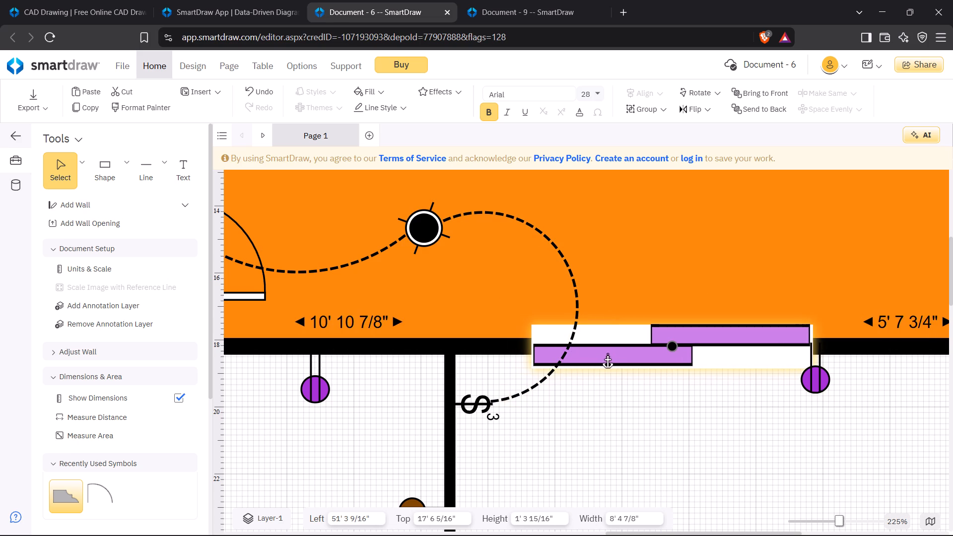
{"action": "left_click_drag", "start_coordinate": [607, 353], "coordinate": [611, 353]}
{"action": "left_click_drag", "start_coordinate": [611, 353], "coordinate": [606, 354]}
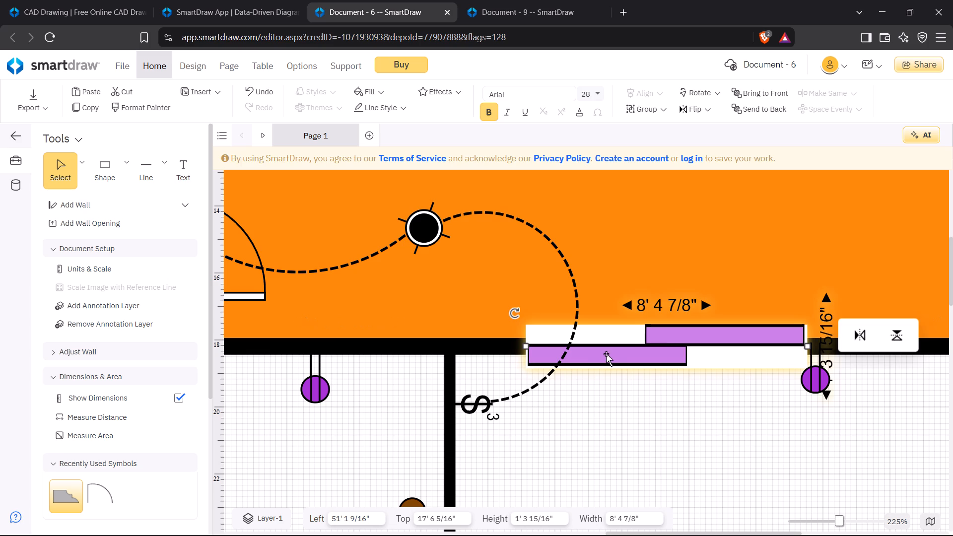
{"action": "left_click", "coordinate": [606, 354]}
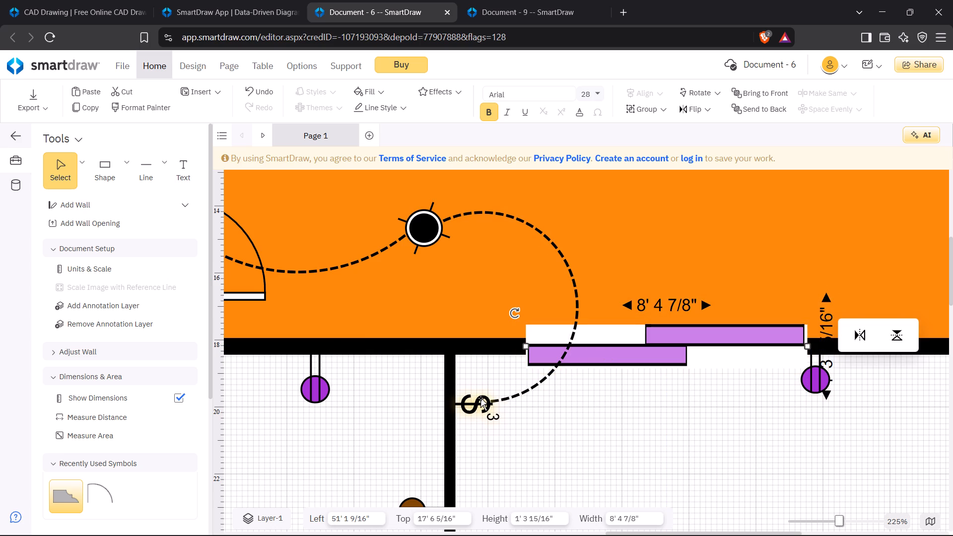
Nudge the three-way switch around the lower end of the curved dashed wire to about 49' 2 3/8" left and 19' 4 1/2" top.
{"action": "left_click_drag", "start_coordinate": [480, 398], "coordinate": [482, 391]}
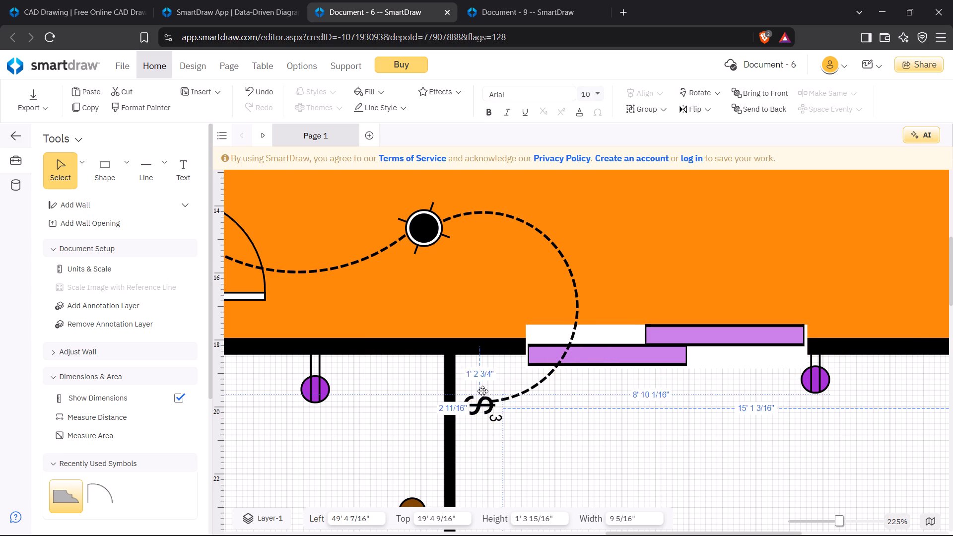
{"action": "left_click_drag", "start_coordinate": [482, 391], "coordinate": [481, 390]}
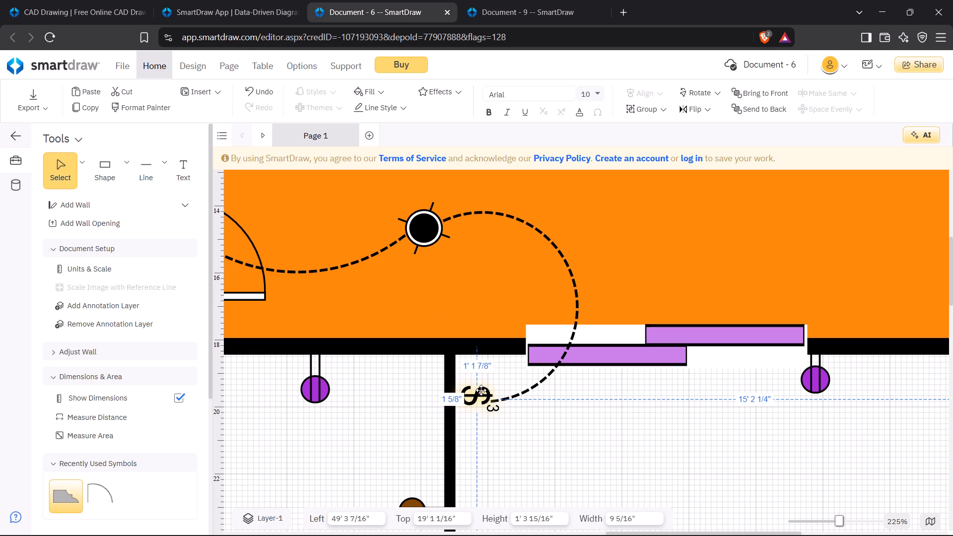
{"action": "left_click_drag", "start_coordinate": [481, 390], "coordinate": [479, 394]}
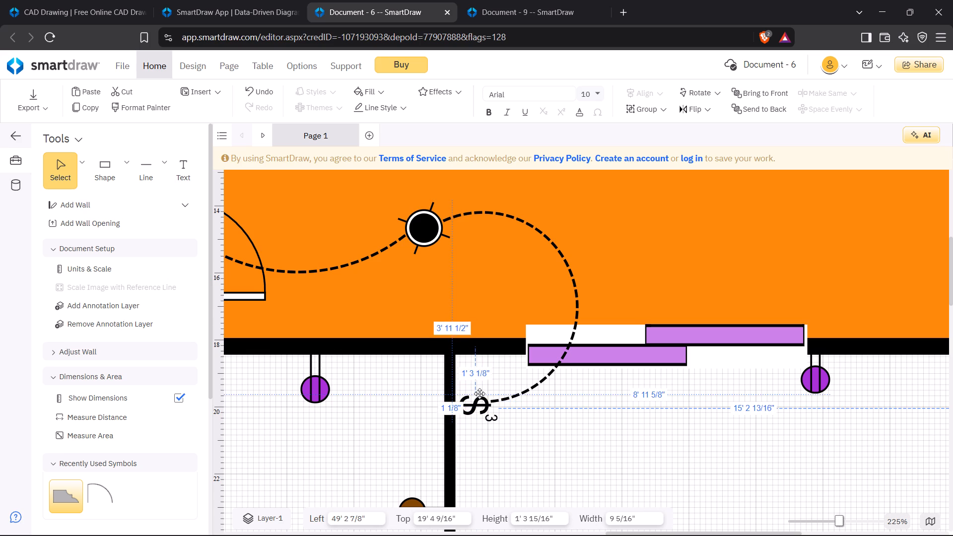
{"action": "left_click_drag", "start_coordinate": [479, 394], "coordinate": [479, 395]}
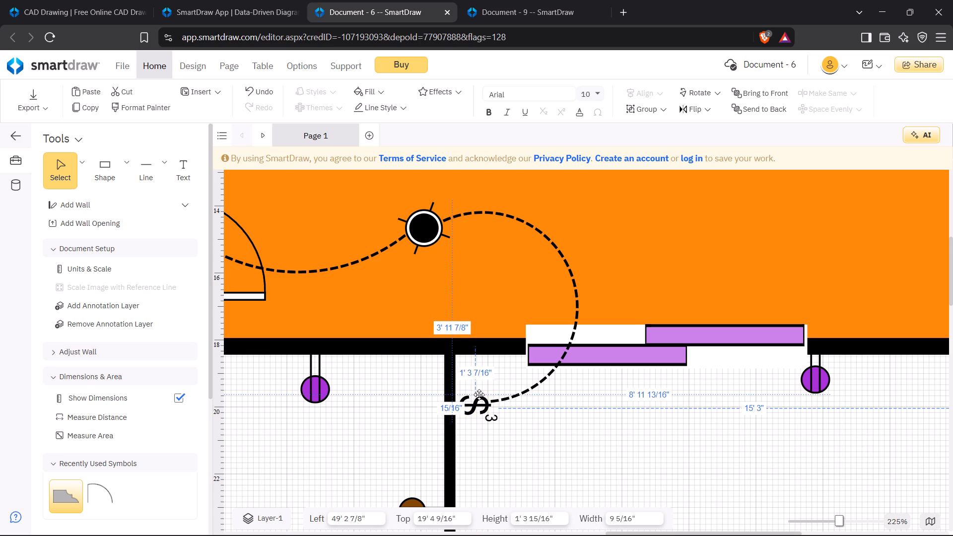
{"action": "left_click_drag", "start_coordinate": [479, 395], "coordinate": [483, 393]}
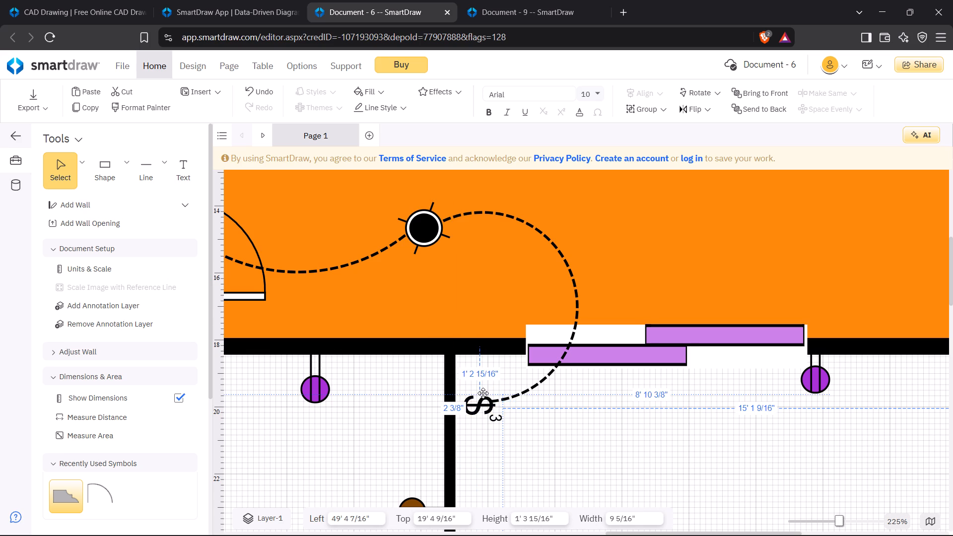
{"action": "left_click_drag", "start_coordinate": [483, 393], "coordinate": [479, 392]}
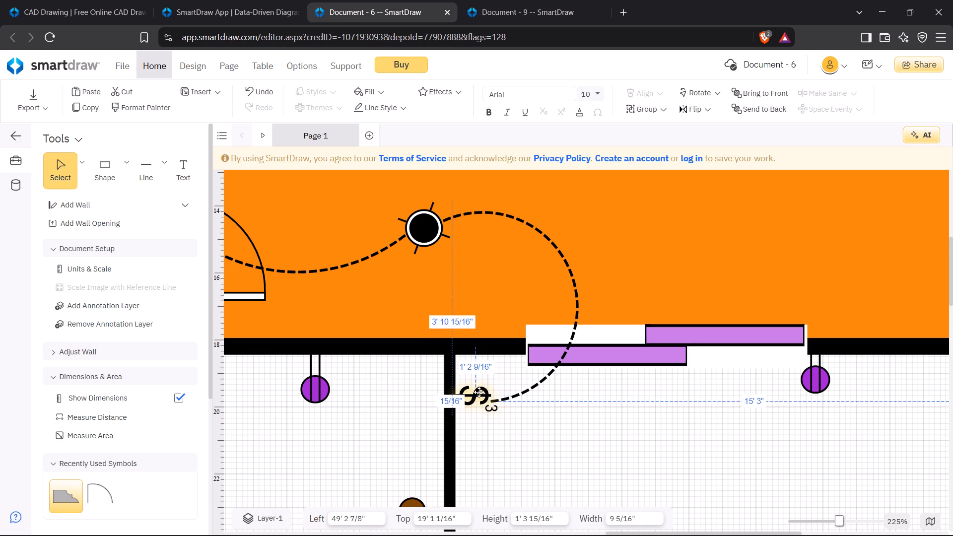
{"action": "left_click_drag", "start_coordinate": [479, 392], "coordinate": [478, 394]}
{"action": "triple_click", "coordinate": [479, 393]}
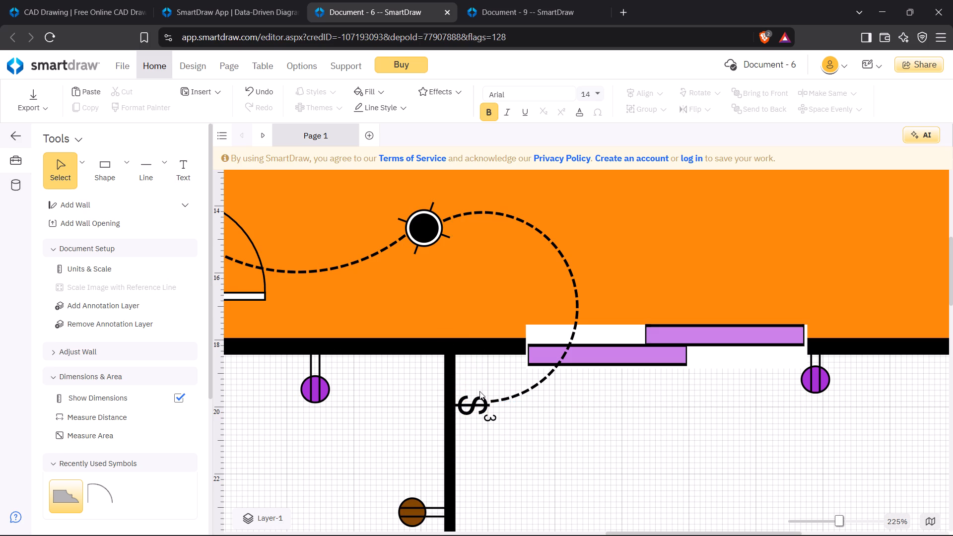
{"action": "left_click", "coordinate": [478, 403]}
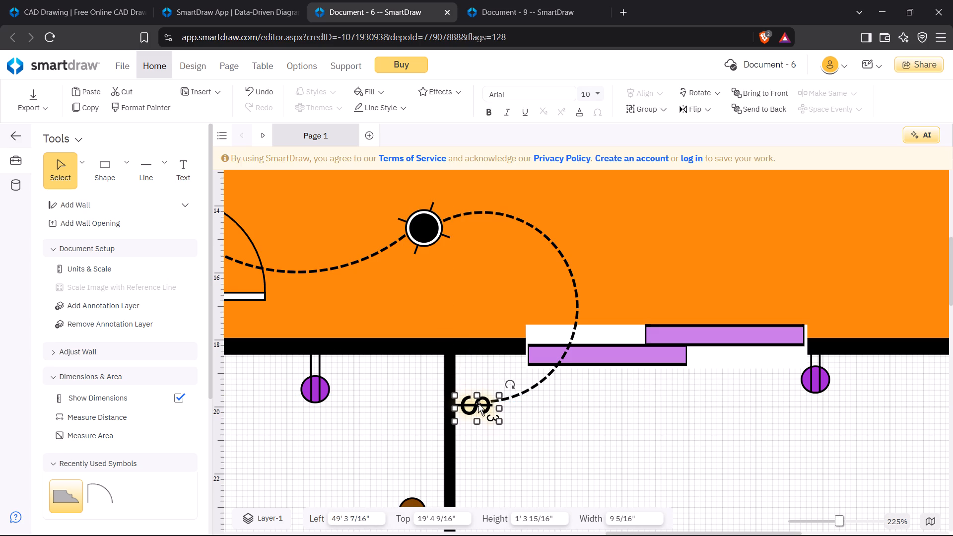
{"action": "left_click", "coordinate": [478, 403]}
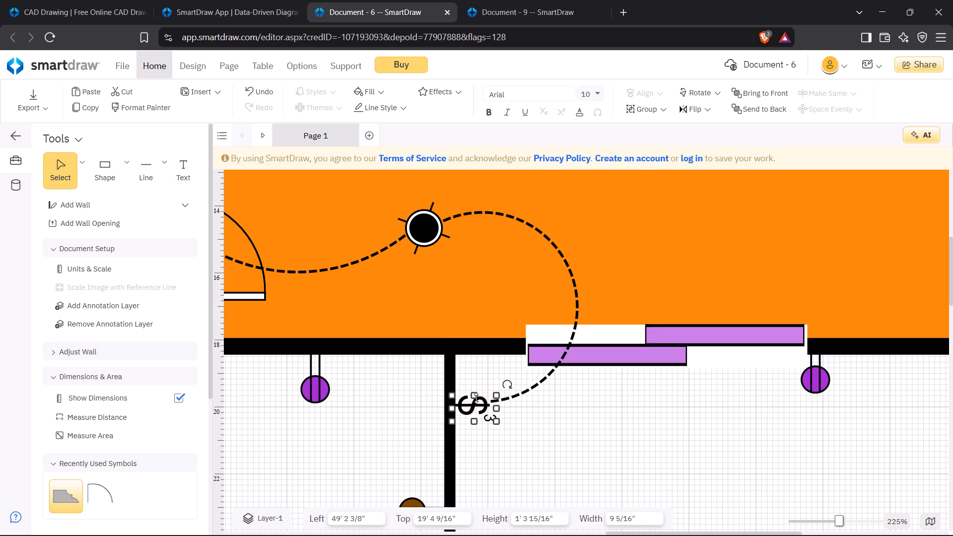
Turn the three-way switch around so its 3 faces the vertical wall, with the symbol tilted about 20° from level.
{"action": "left_click_drag", "start_coordinate": [504, 389], "coordinate": [458, 454]}
{"action": "left_click", "coordinate": [436, 429]}
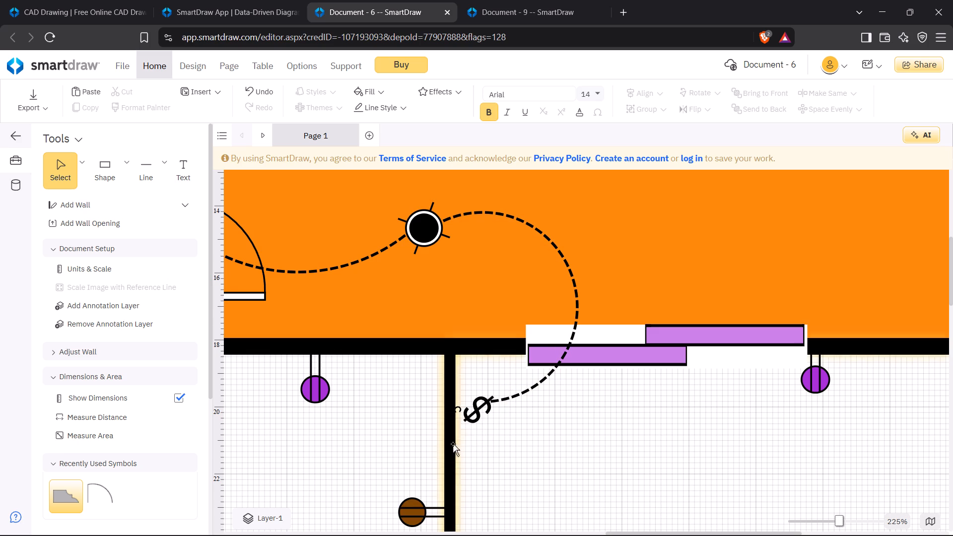
{"action": "left_click", "coordinate": [472, 426]}
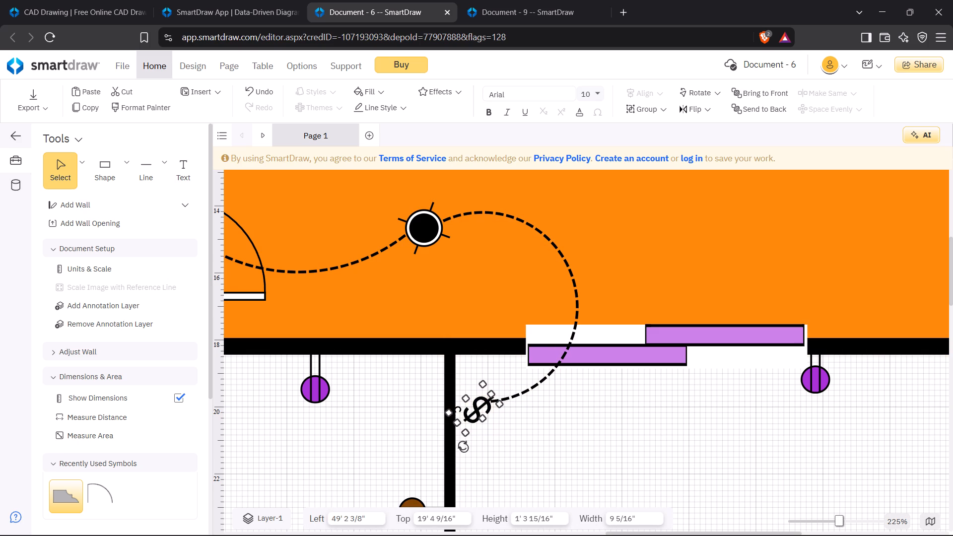
{"action": "left_click_drag", "start_coordinate": [462, 447], "coordinate": [447, 447]}
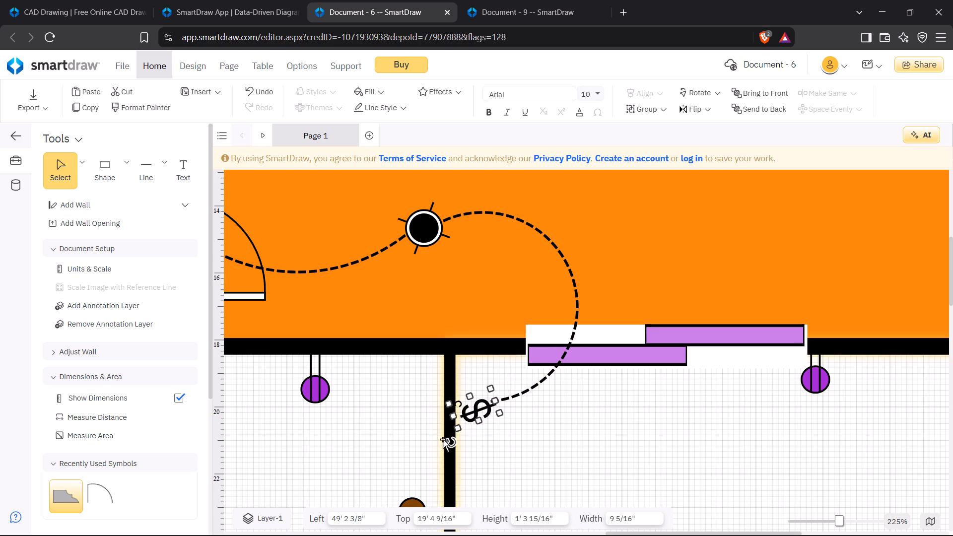
Reposition the three-way switch against the vertical wall at the dashed wire's end, at about 49' 1" left and 19' 2 1/2" top.
{"action": "left_click", "coordinate": [461, 411]}
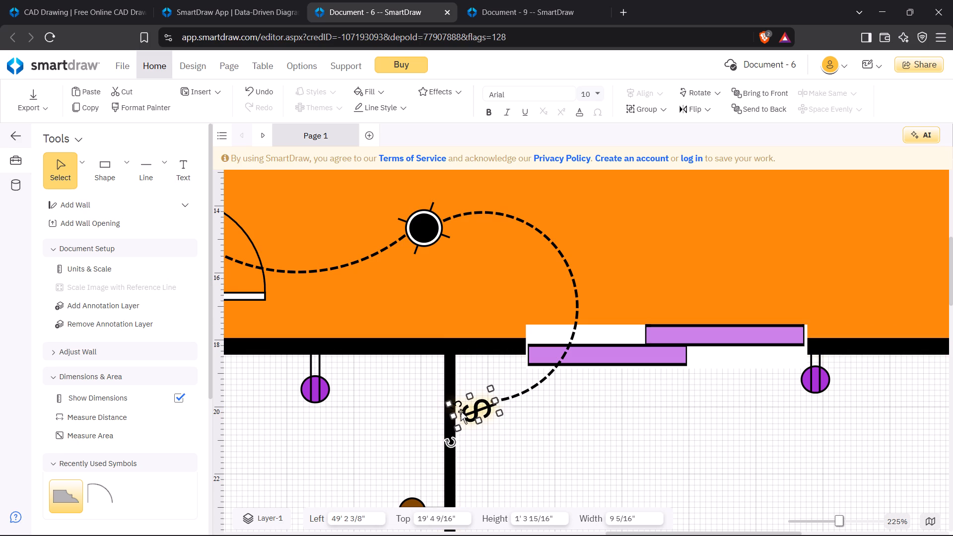
{"action": "left_click_drag", "start_coordinate": [461, 403], "coordinate": [451, 394]}
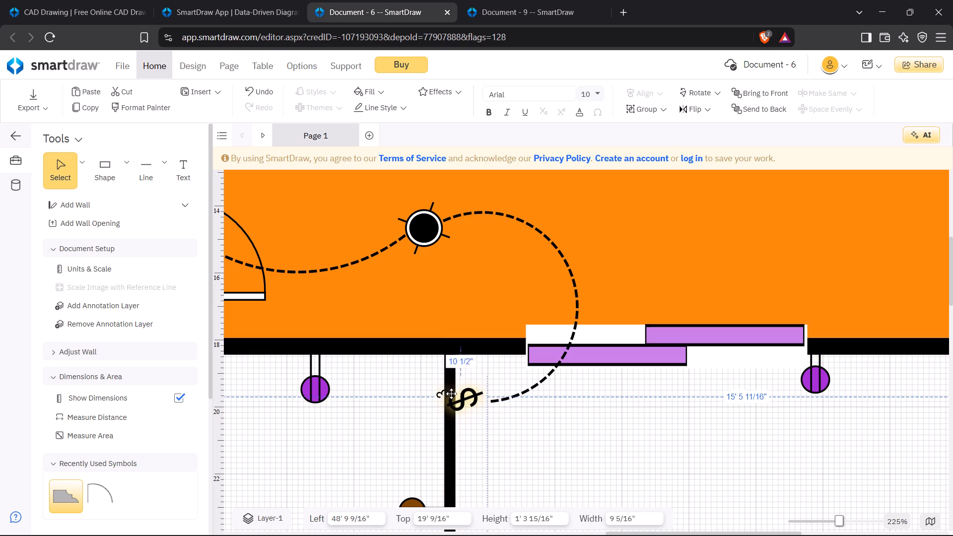
{"action": "left_click_drag", "start_coordinate": [451, 394], "coordinate": [453, 397]}
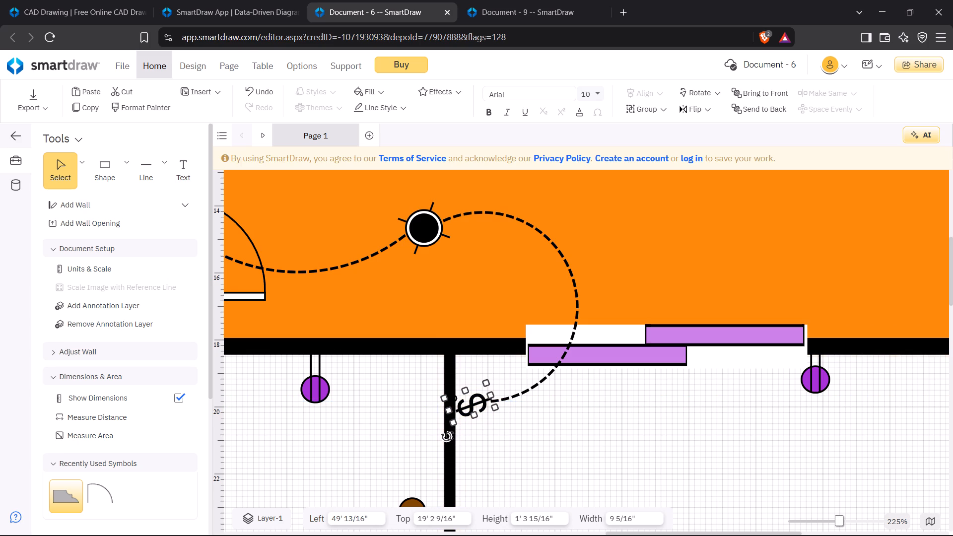
Rotate the three-way switch slightly further so it sits closer to level against the vertical wall.
{"action": "left_click_drag", "start_coordinate": [450, 436], "coordinate": [440, 443]}
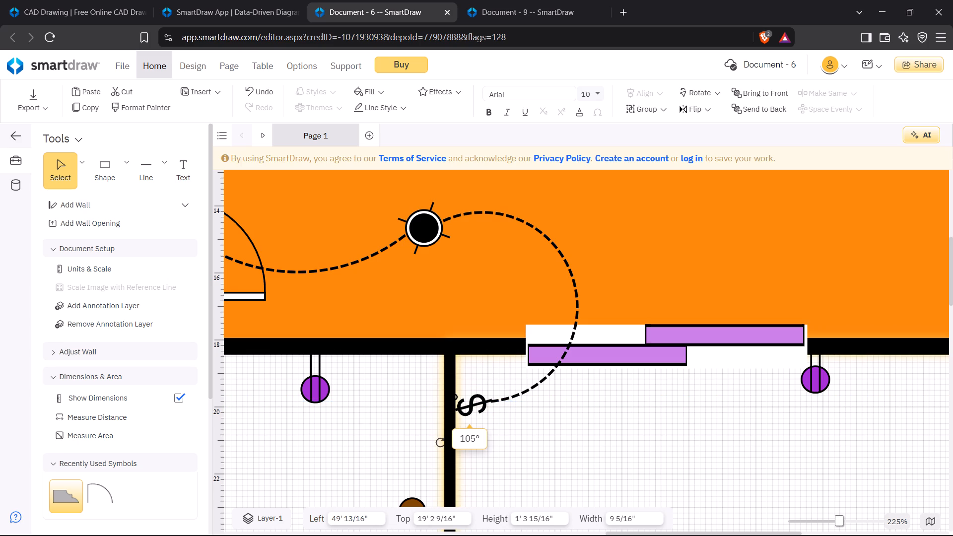
{"action": "left_click_drag", "start_coordinate": [440, 443], "coordinate": [435, 442]}
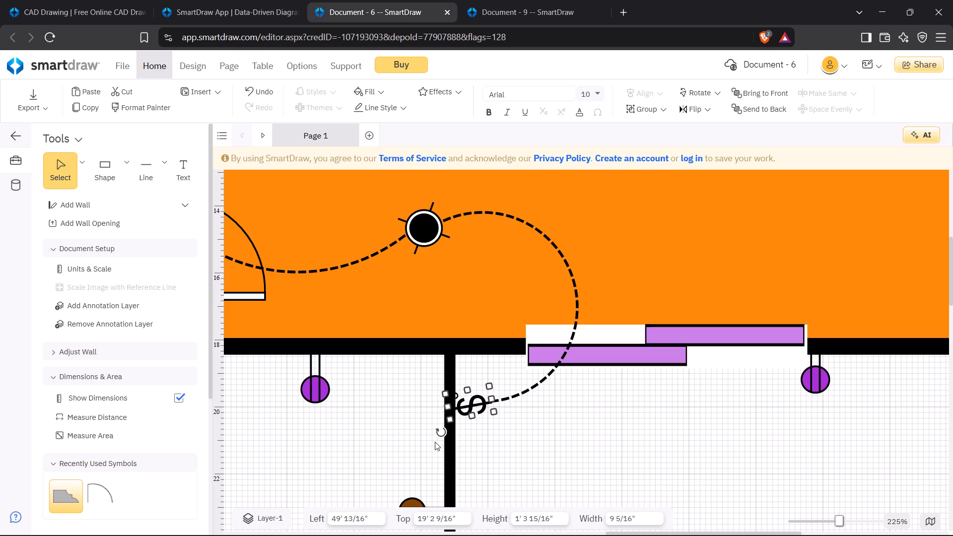
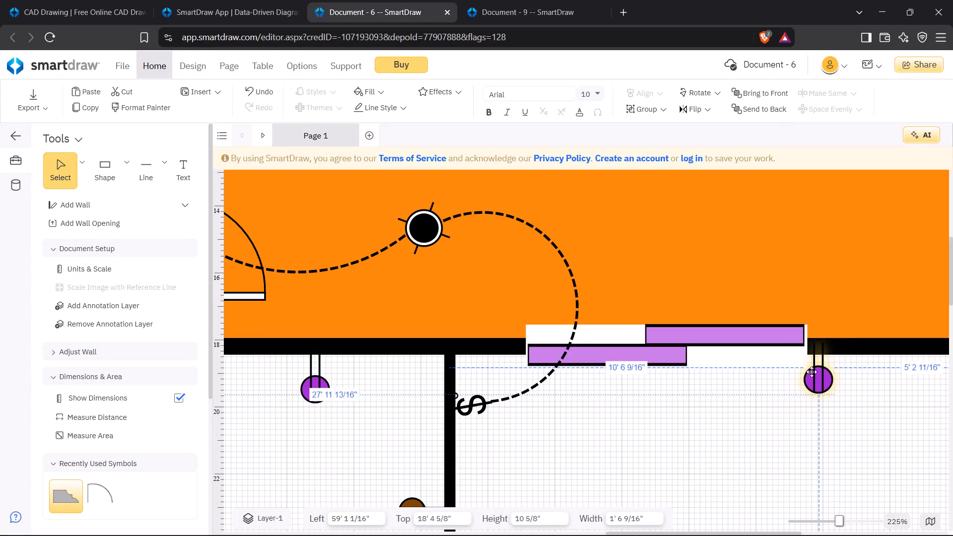
Shift the sliding door slightly along the horizontal wall to about 51' 3 9/16" left and 17' 6 5/16" top.
{"action": "left_click_drag", "start_coordinate": [640, 334], "coordinate": [648, 356]}
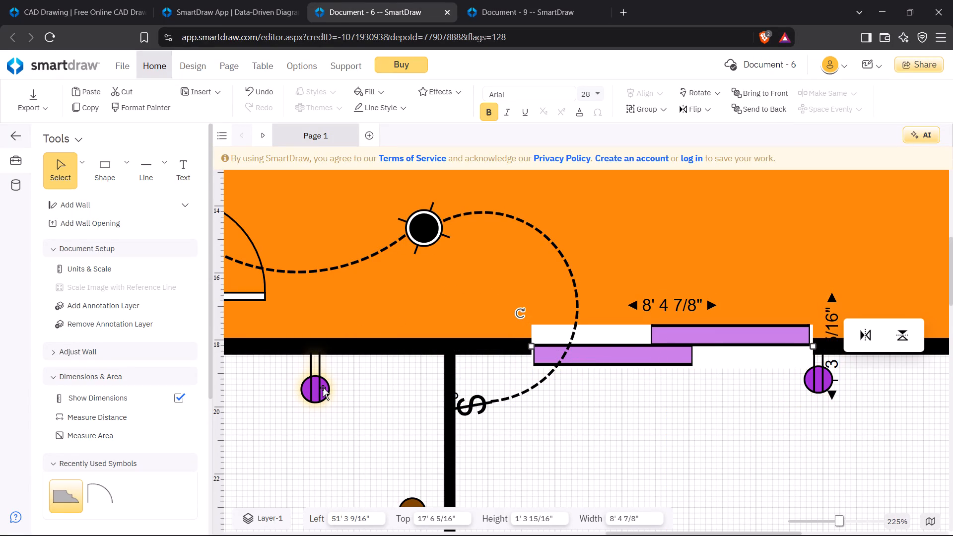
Move the purple receptacle nearest the vertical wall to about 45' 2 3/4" left and 18' 4 5/8" top, with its prongs meeting the horizontal wall.
{"action": "left_click_drag", "start_coordinate": [323, 388], "coordinate": [320, 395]}
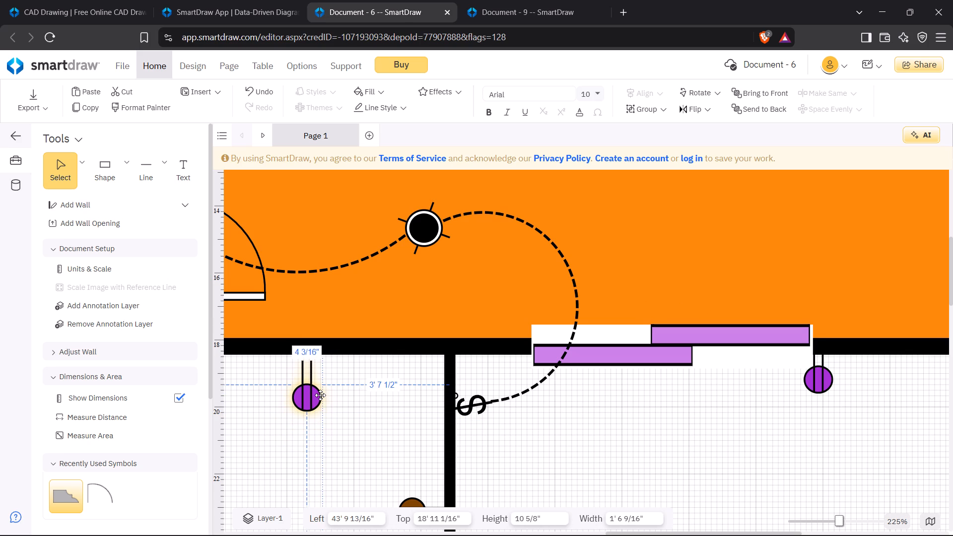
{"action": "left_click_drag", "start_coordinate": [320, 395], "coordinate": [320, 396]}
{"action": "left_click_drag", "start_coordinate": [302, 387], "coordinate": [331, 395]}
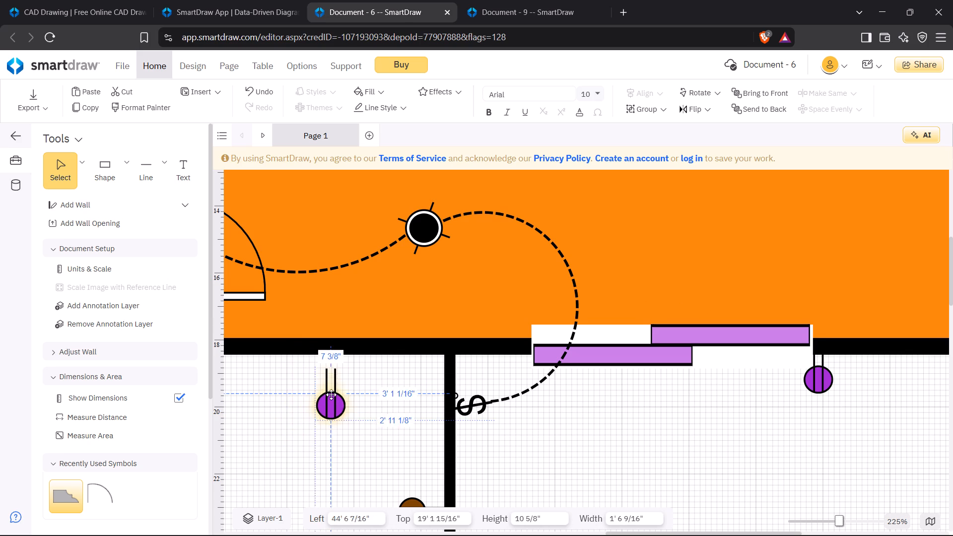
{"action": "left_click_drag", "start_coordinate": [331, 395], "coordinate": [346, 381]}
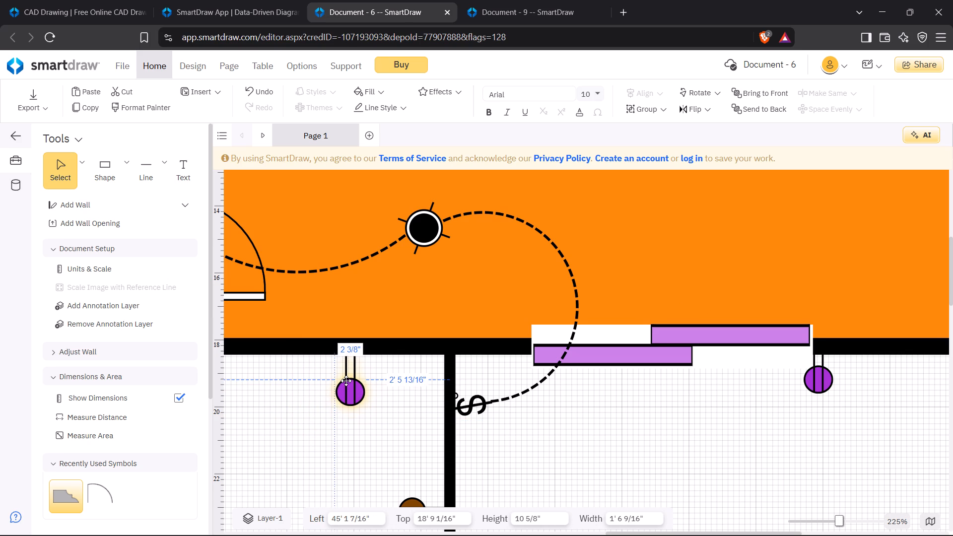
{"action": "left_click_drag", "start_coordinate": [346, 381], "coordinate": [347, 371]}
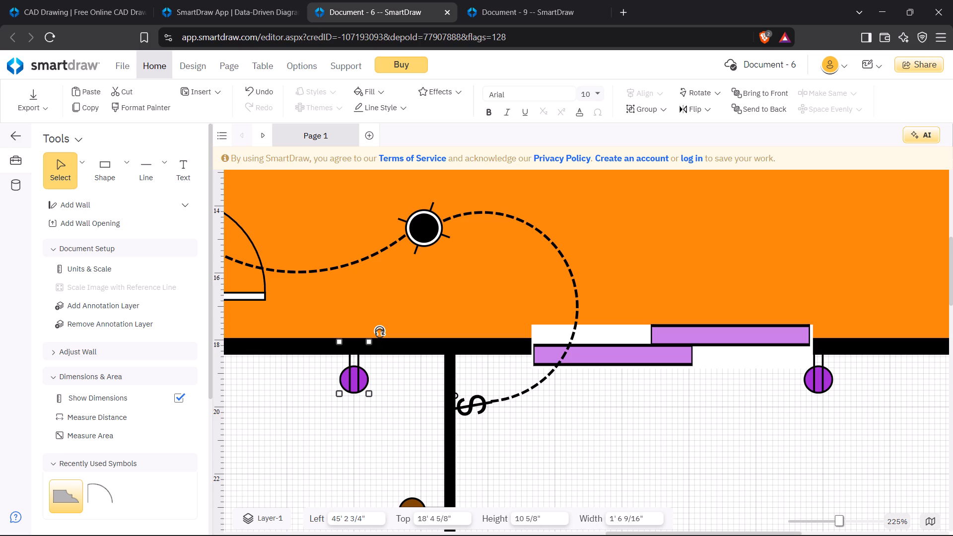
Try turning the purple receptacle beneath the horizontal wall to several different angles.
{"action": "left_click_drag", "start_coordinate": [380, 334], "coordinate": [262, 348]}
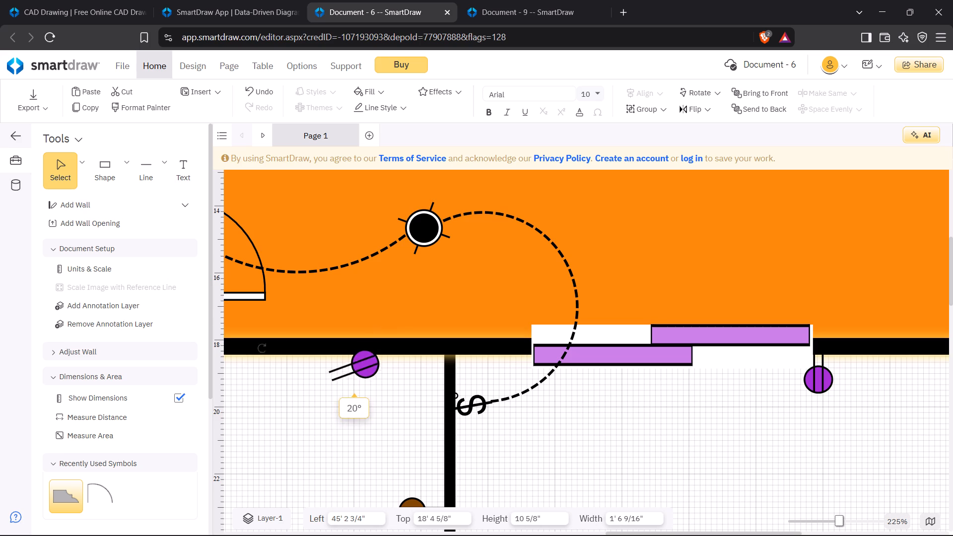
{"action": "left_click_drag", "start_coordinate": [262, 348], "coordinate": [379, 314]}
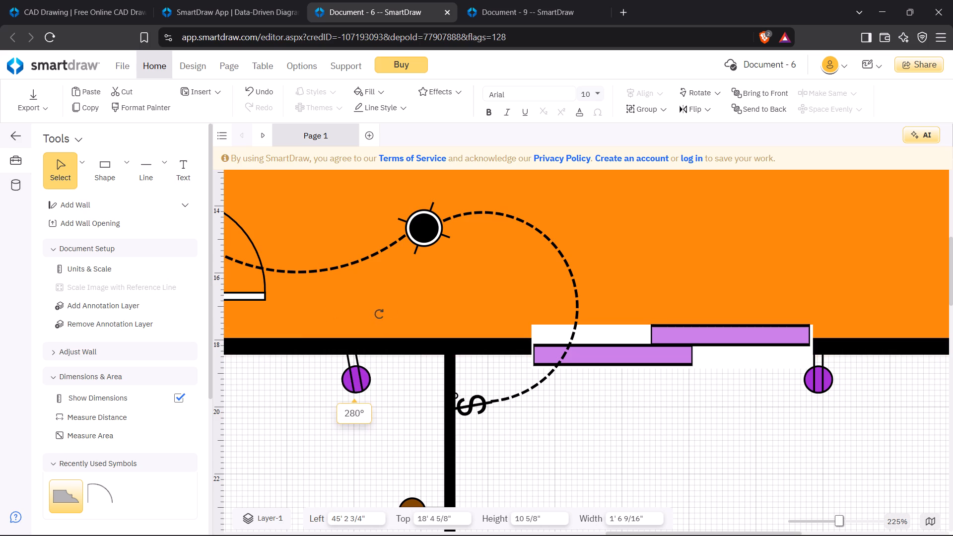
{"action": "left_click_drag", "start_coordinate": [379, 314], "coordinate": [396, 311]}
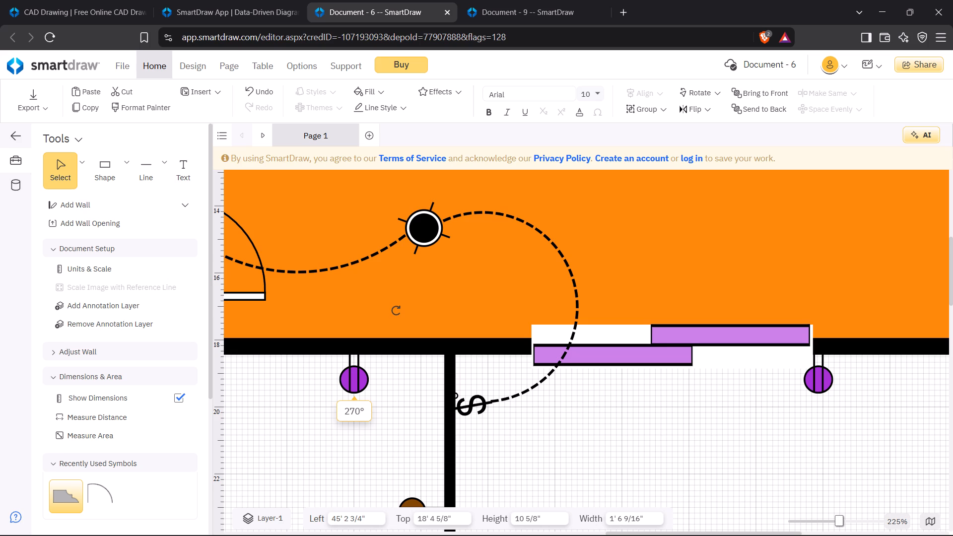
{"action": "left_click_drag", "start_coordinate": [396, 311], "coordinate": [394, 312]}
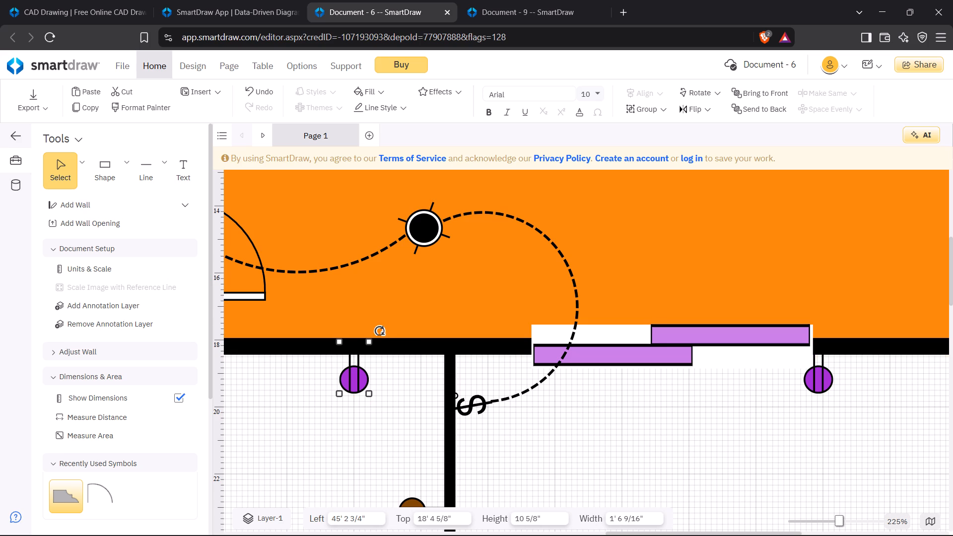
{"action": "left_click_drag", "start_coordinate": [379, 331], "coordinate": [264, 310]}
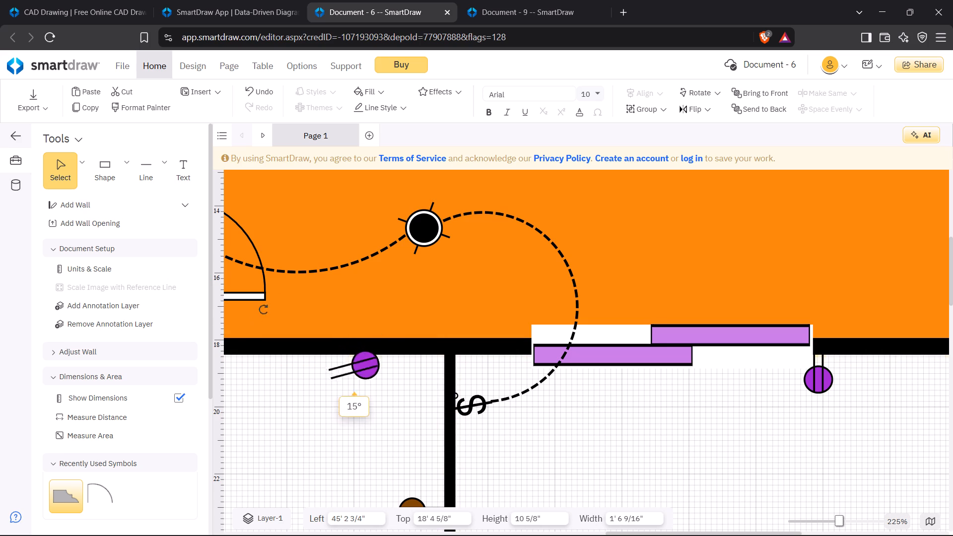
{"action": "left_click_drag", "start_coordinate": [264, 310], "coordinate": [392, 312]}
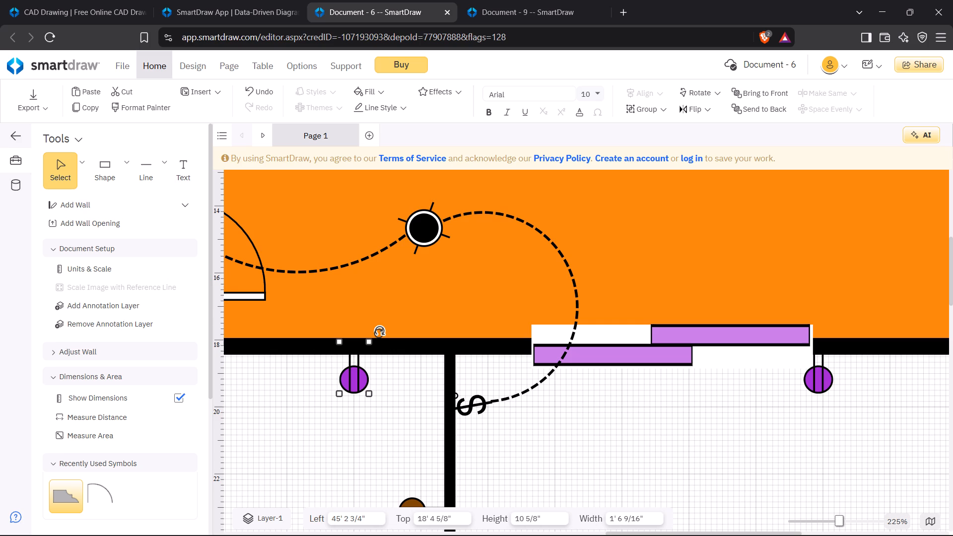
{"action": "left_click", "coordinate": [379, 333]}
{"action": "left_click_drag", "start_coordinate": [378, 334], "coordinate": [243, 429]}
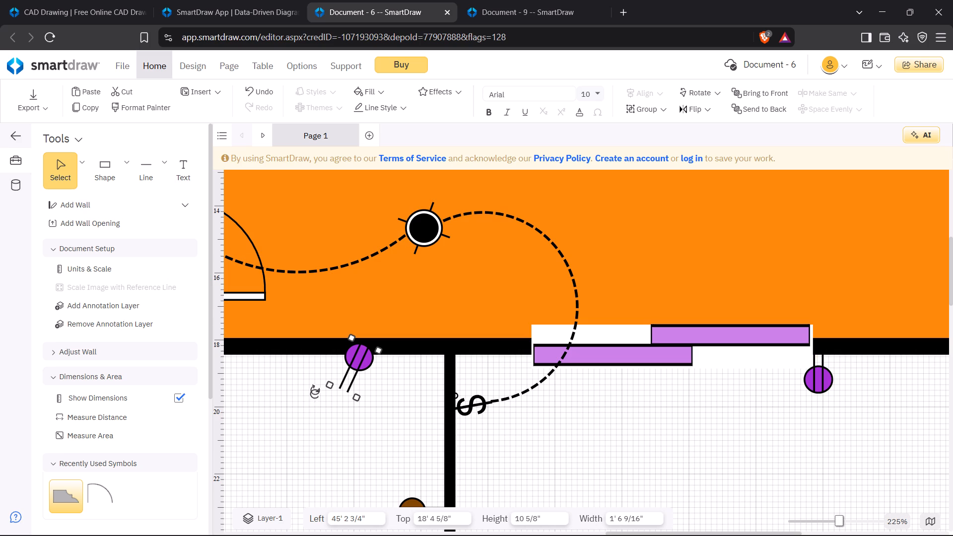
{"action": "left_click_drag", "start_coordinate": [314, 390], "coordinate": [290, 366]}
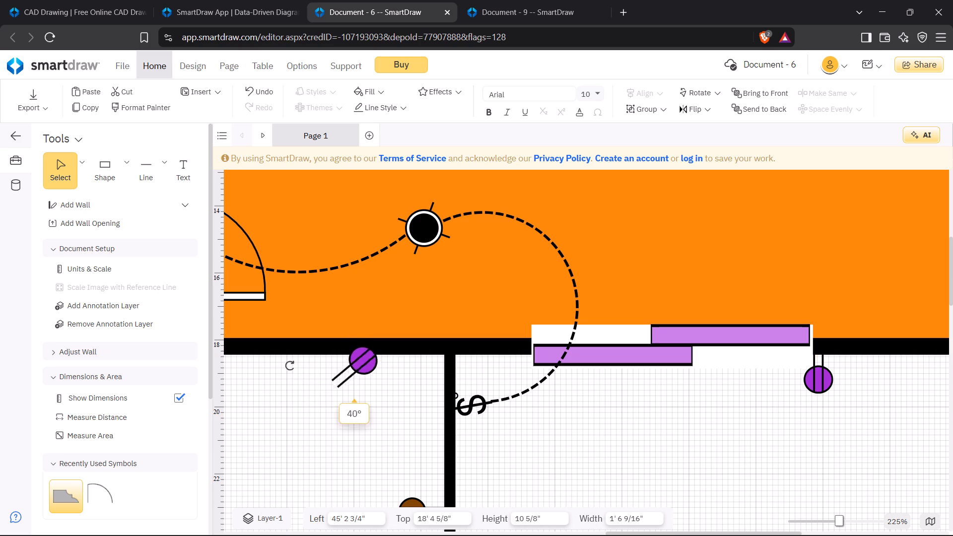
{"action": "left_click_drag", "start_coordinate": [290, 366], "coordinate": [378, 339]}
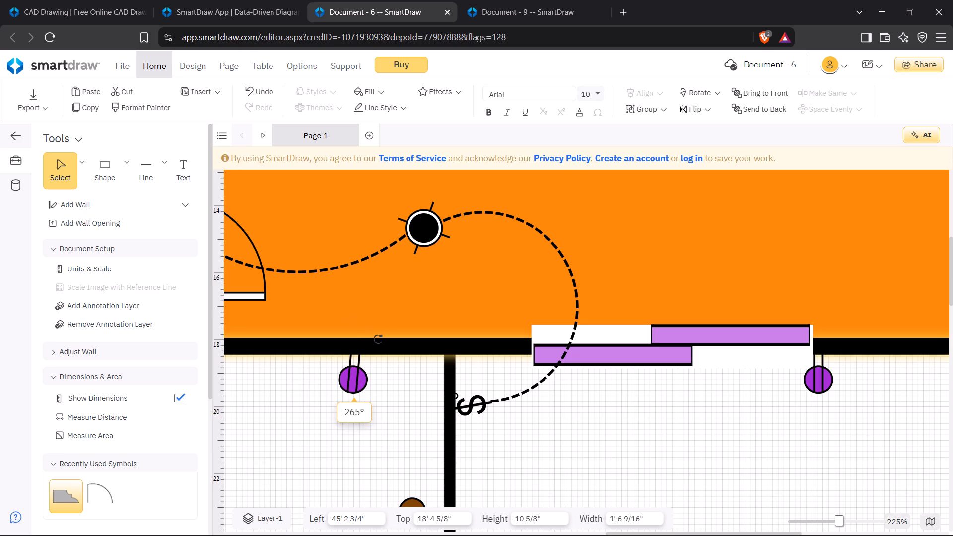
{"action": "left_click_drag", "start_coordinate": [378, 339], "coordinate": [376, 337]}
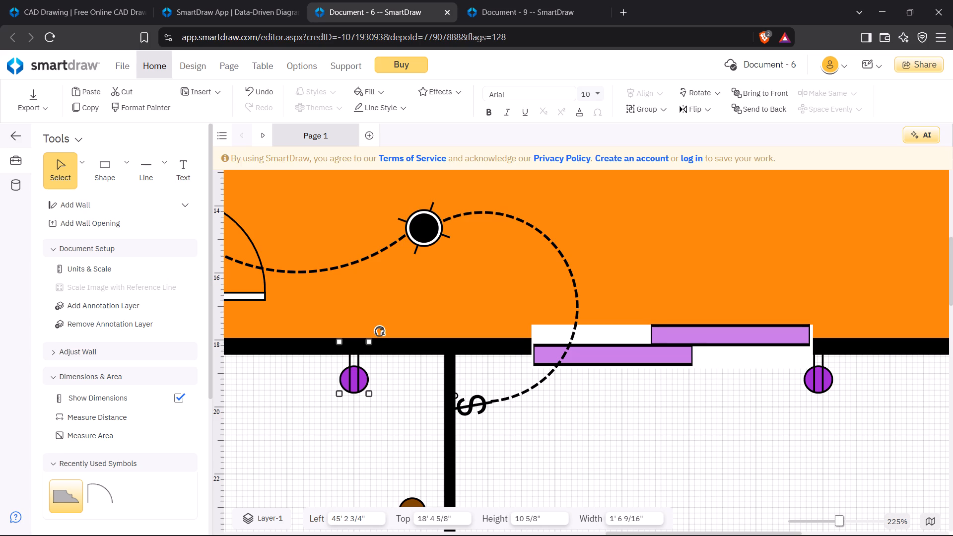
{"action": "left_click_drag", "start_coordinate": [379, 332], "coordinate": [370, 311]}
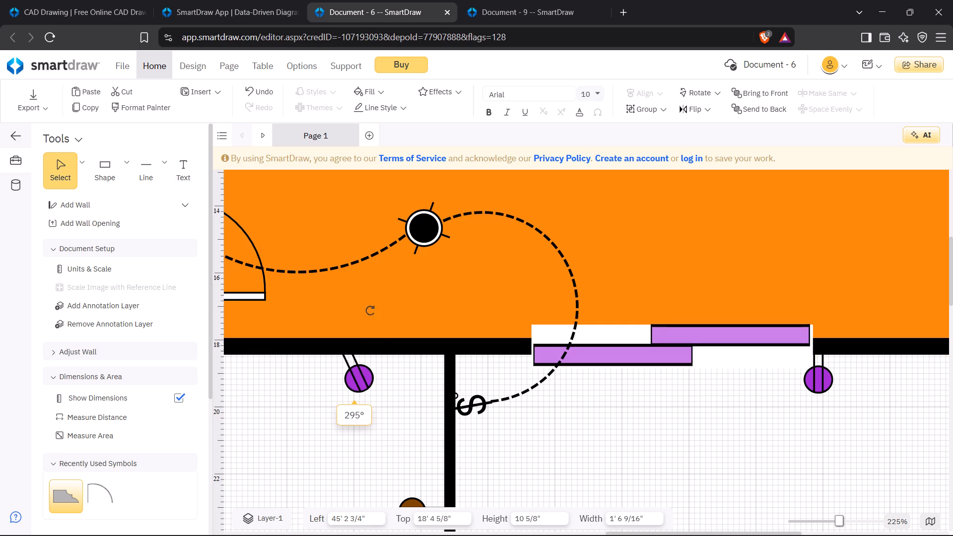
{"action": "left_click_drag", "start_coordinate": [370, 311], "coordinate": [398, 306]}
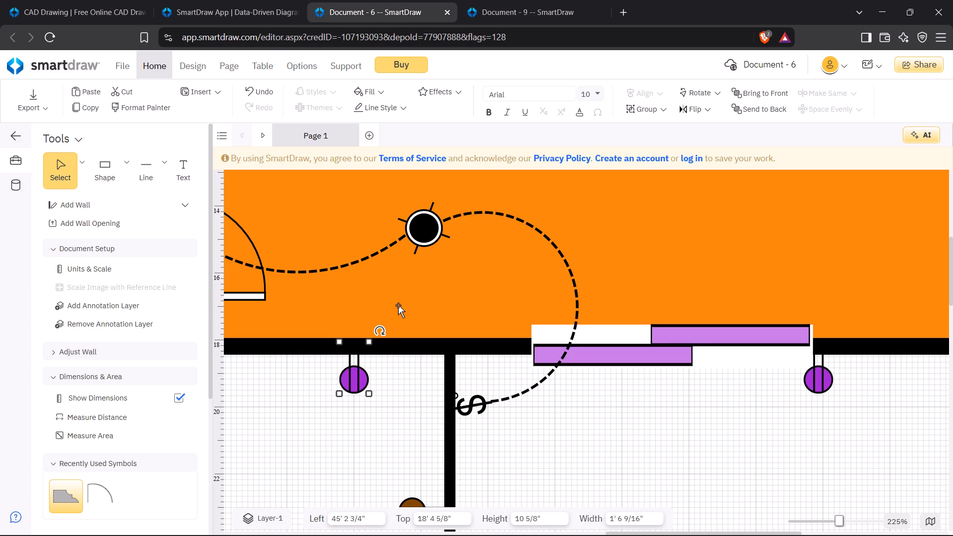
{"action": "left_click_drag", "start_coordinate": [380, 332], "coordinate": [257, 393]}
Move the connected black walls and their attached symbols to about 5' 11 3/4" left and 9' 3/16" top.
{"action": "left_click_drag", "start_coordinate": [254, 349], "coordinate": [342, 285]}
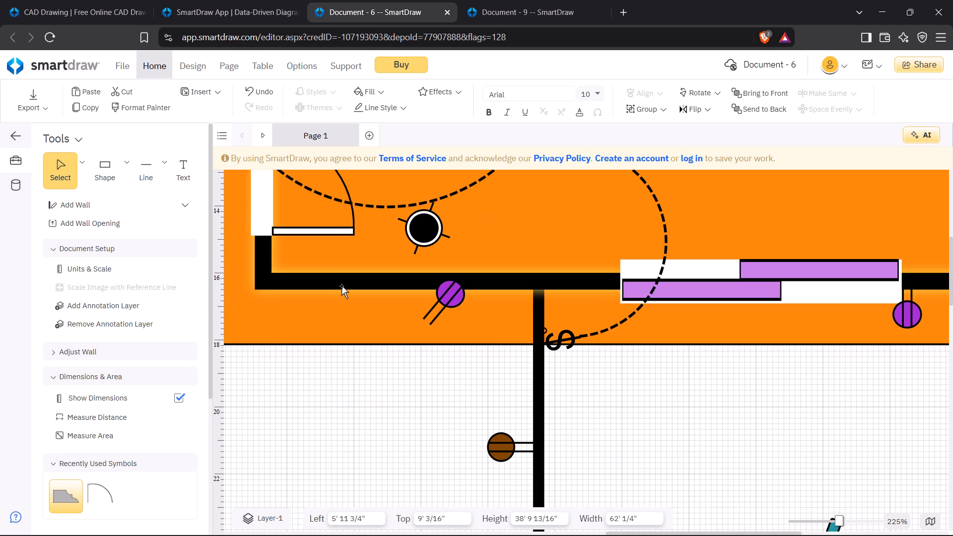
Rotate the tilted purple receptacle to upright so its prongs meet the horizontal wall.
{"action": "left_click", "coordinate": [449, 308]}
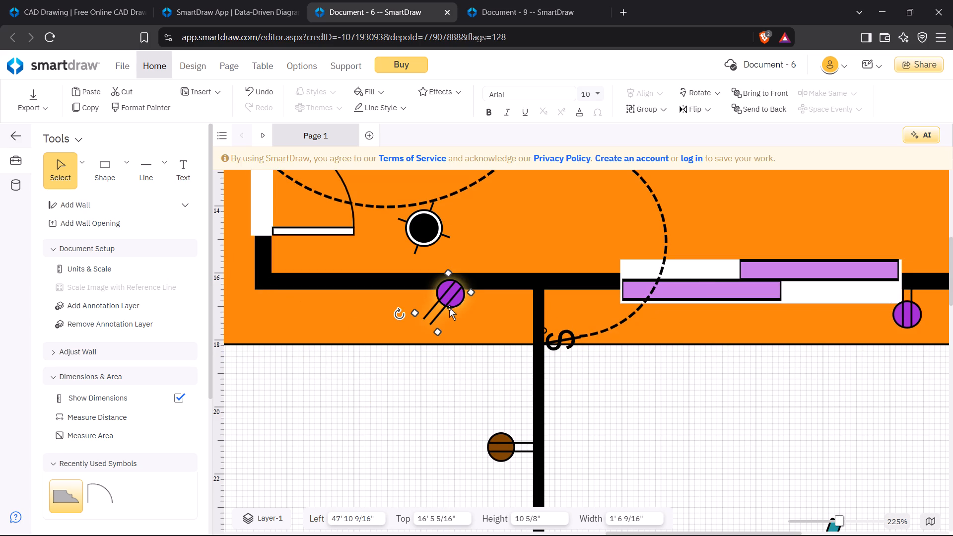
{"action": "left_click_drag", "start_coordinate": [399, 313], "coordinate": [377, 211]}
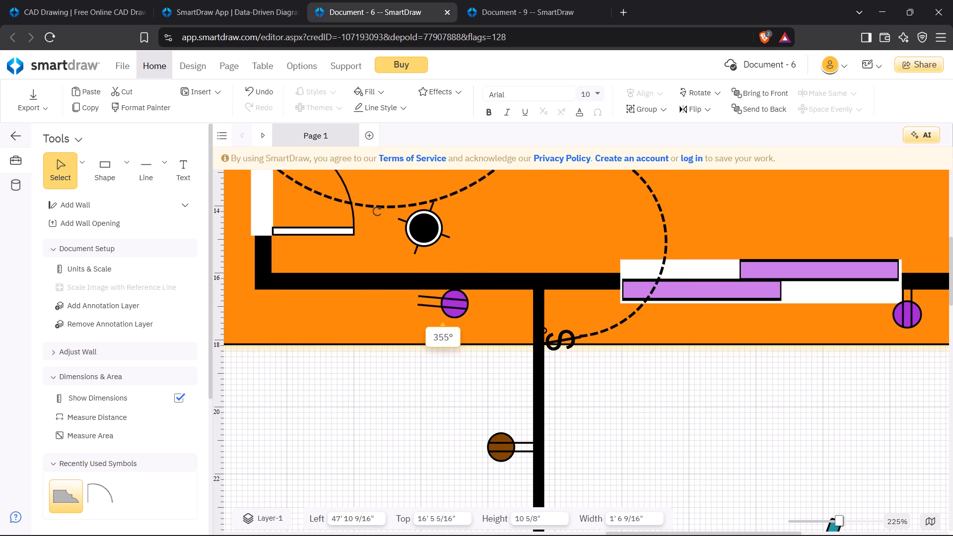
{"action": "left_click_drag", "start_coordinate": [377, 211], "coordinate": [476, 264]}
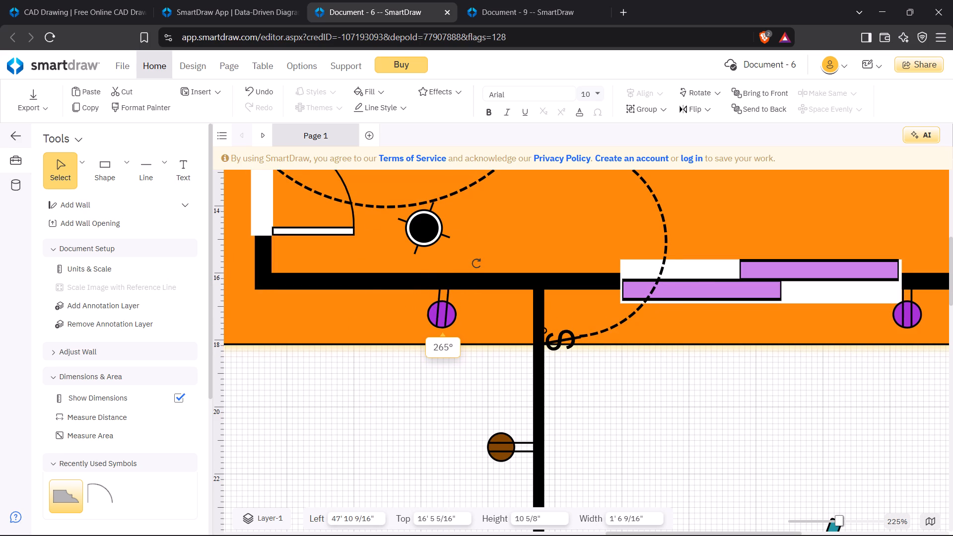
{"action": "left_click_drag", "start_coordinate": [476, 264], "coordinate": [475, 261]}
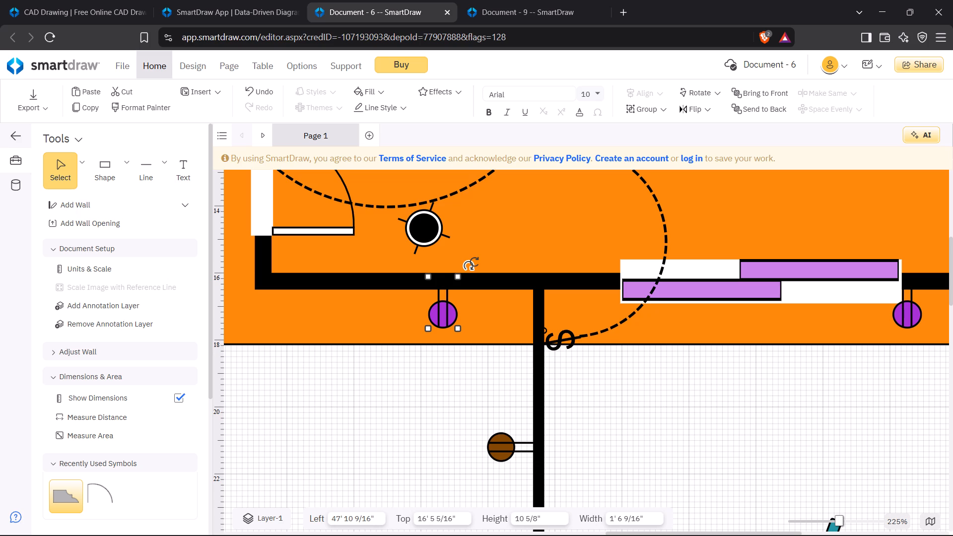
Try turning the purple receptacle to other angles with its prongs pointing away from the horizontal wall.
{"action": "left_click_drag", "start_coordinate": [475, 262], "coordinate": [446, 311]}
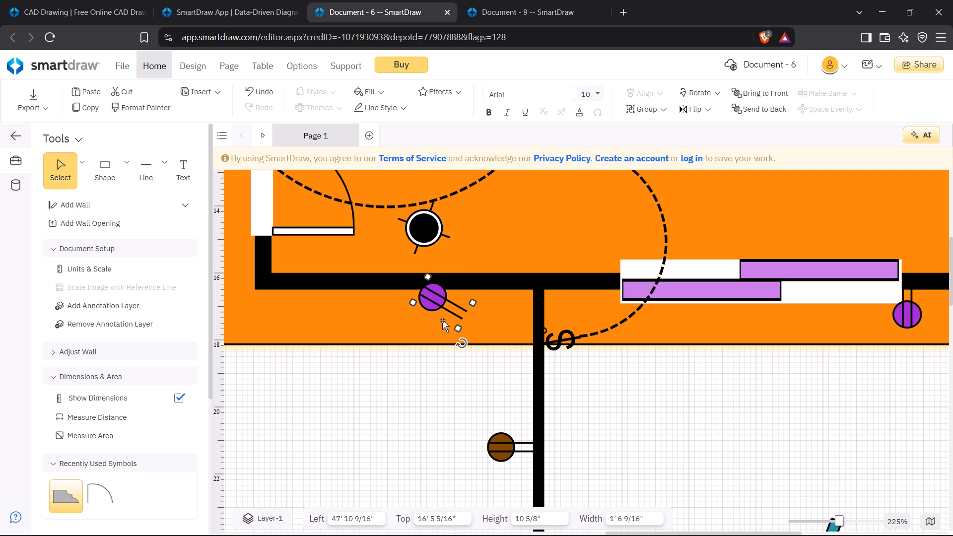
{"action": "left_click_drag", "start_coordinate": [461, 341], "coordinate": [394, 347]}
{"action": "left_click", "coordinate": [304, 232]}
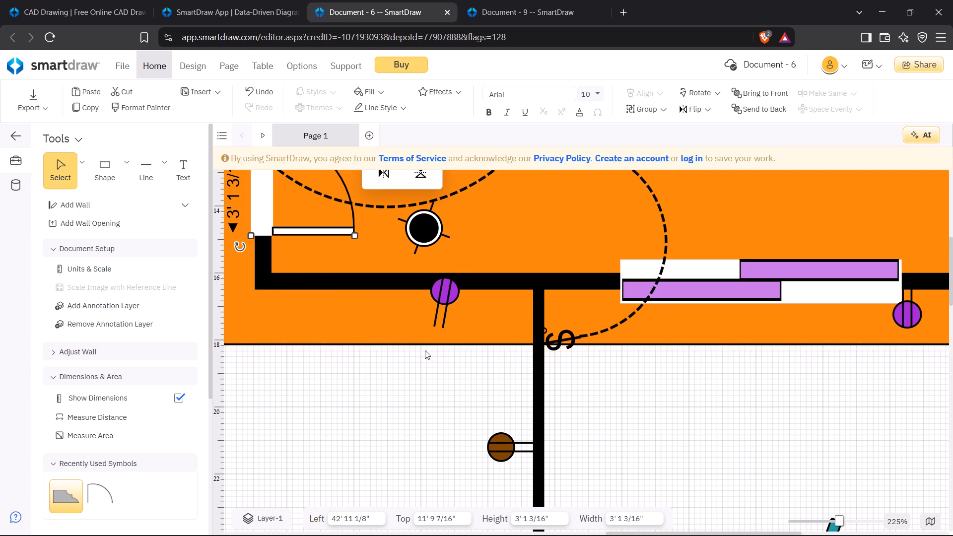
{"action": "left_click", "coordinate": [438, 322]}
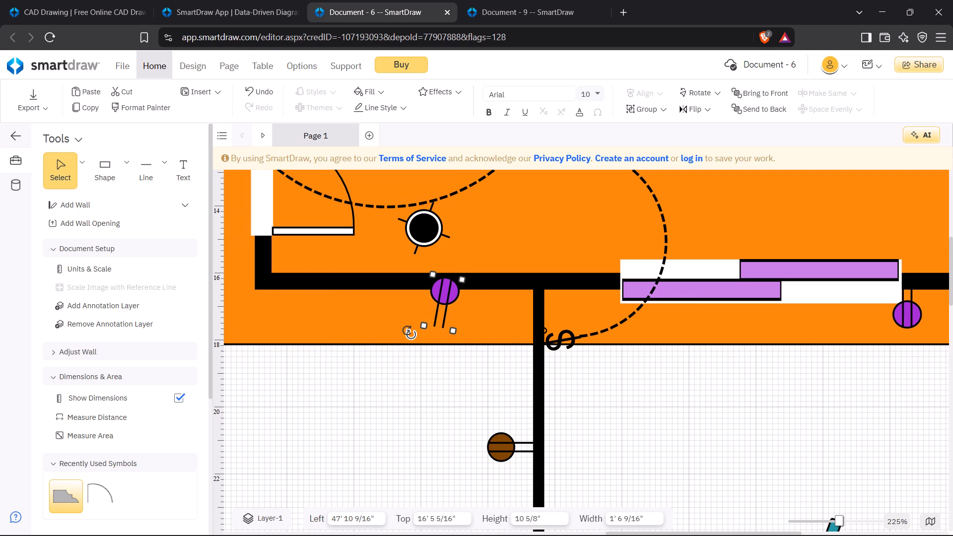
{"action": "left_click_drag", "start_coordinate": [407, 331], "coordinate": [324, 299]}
Move the connected black walls and their attached symbols to about 8' left and 8' 3/16" top.
{"action": "left_click_drag", "start_coordinate": [322, 283], "coordinate": [391, 251]}
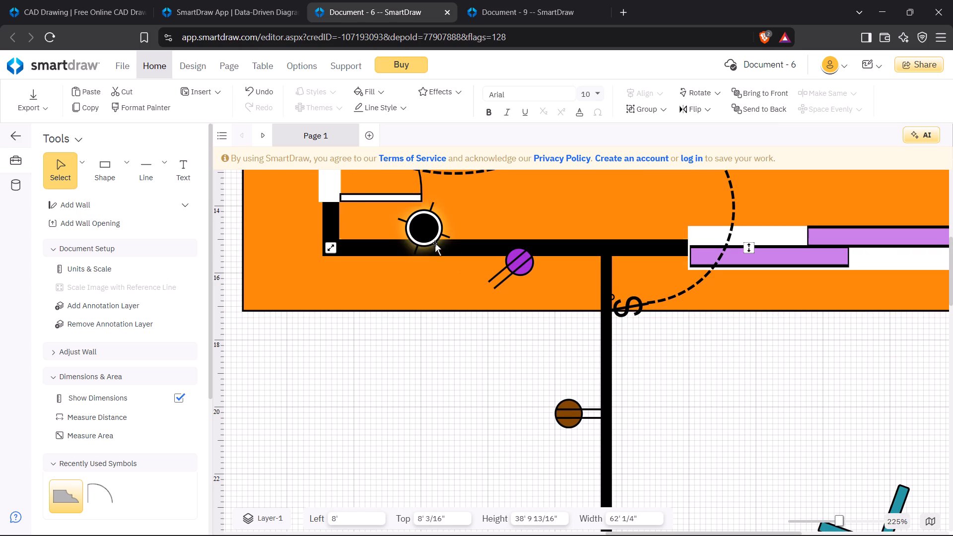
Rotate the tilted purple receptacle to 270° so its prongs meet the horizontal wall.
{"action": "left_click", "coordinate": [507, 280]}
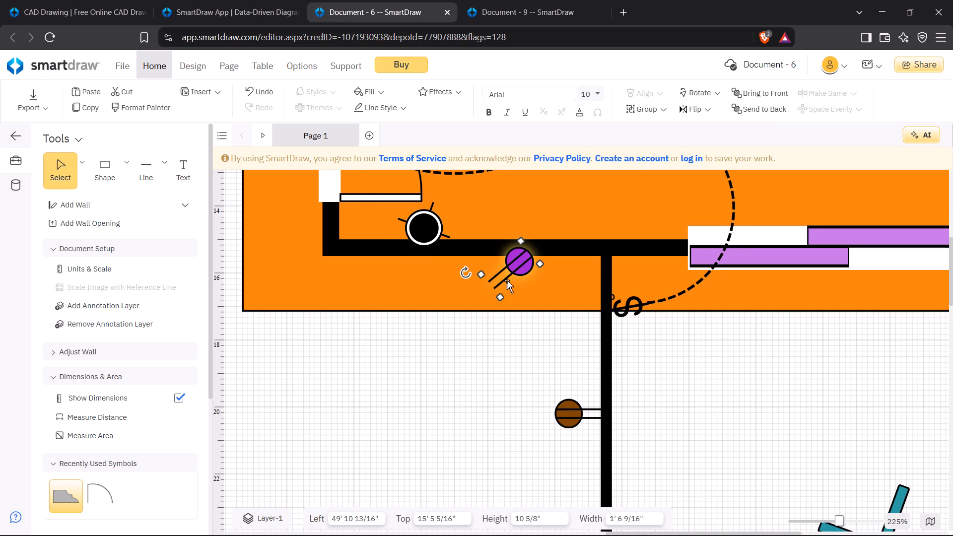
{"action": "left_click_drag", "start_coordinate": [465, 276], "coordinate": [448, 282]}
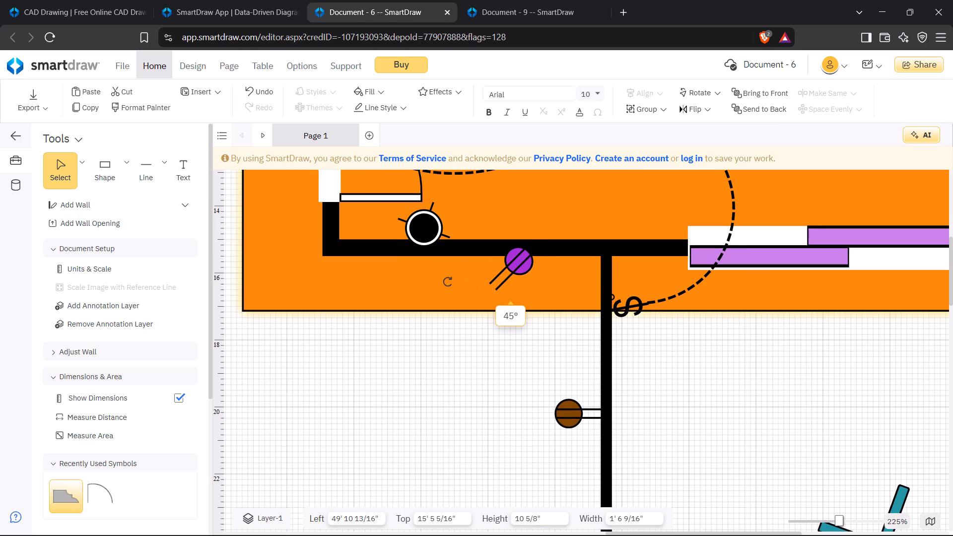
{"action": "left_click_drag", "start_coordinate": [448, 282], "coordinate": [450, 275]}
{"action": "left_click", "coordinate": [458, 247]}
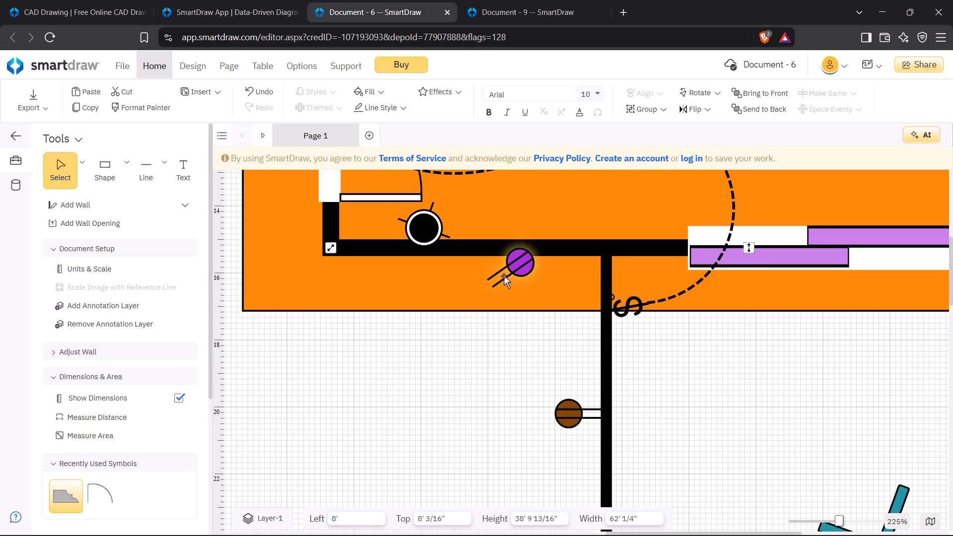
{"action": "left_click", "coordinate": [506, 275]}
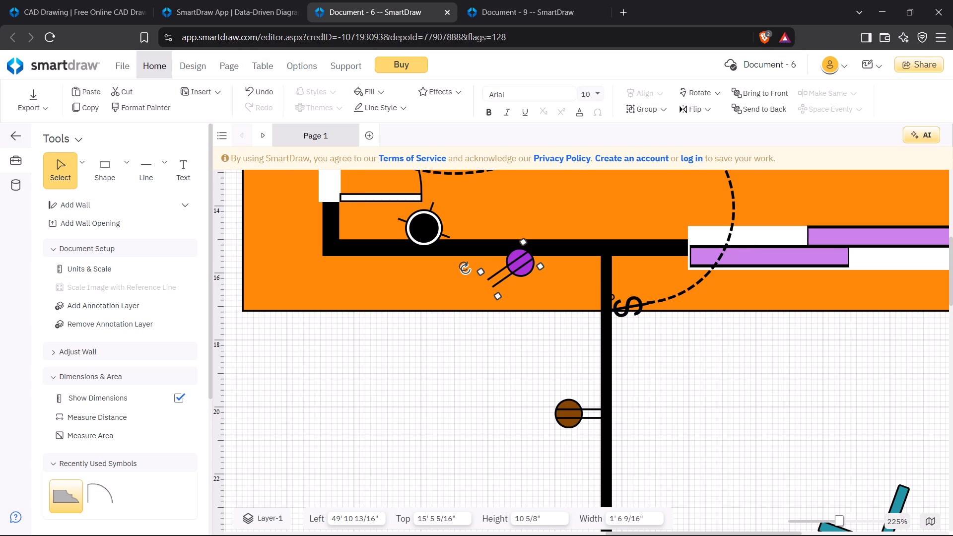
{"action": "left_click_drag", "start_coordinate": [464, 267], "coordinate": [544, 372]}
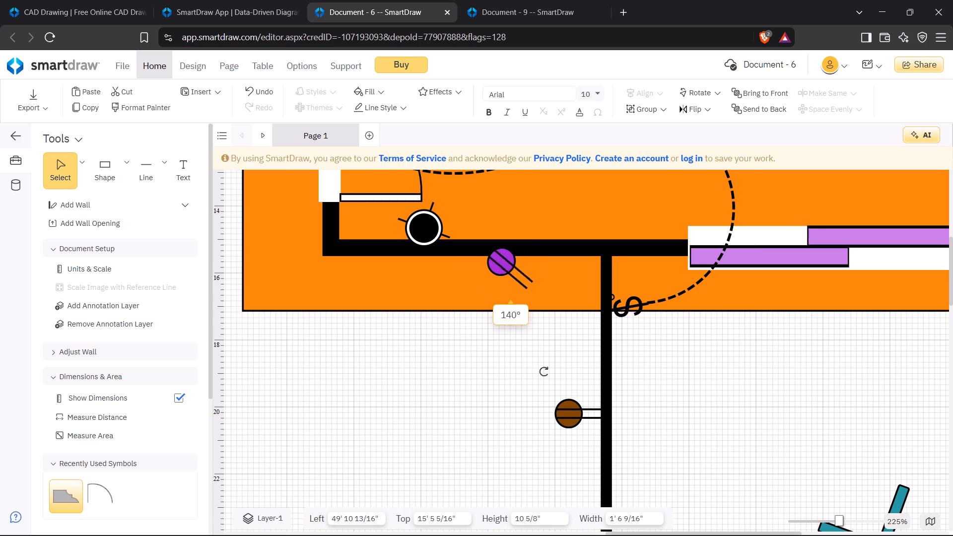
{"action": "left_click_drag", "start_coordinate": [544, 372], "coordinate": [536, 240]}
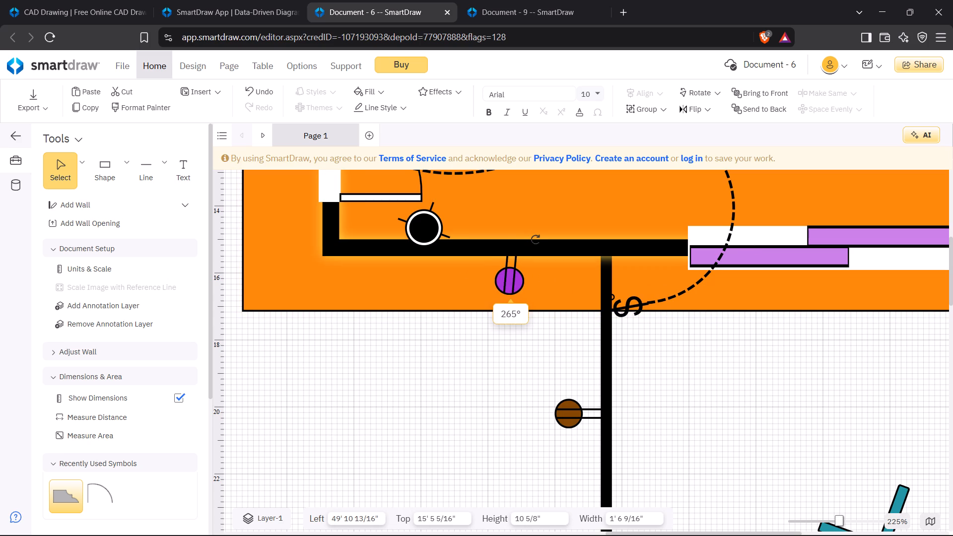
{"action": "left_click_drag", "start_coordinate": [536, 240], "coordinate": [530, 241]}
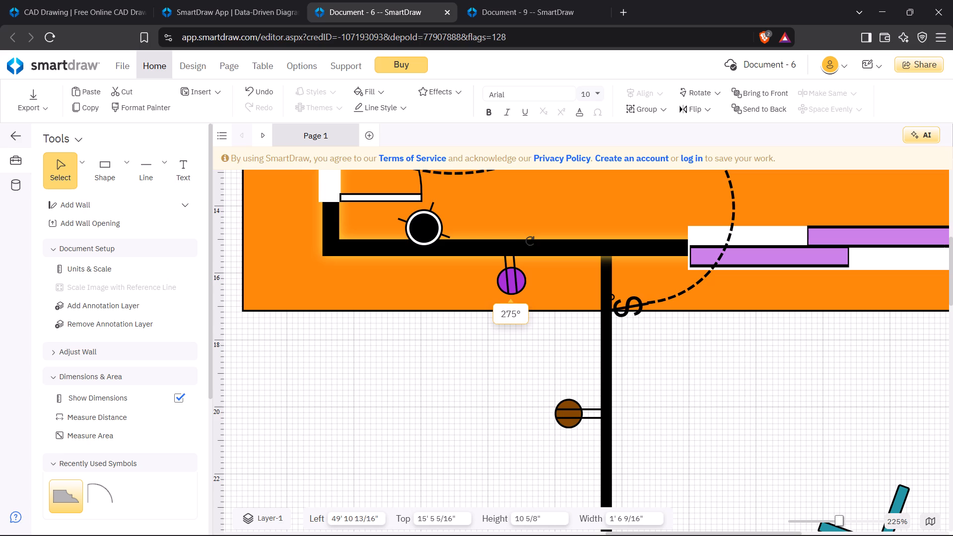
{"action": "left_click_drag", "start_coordinate": [530, 241], "coordinate": [534, 241]}
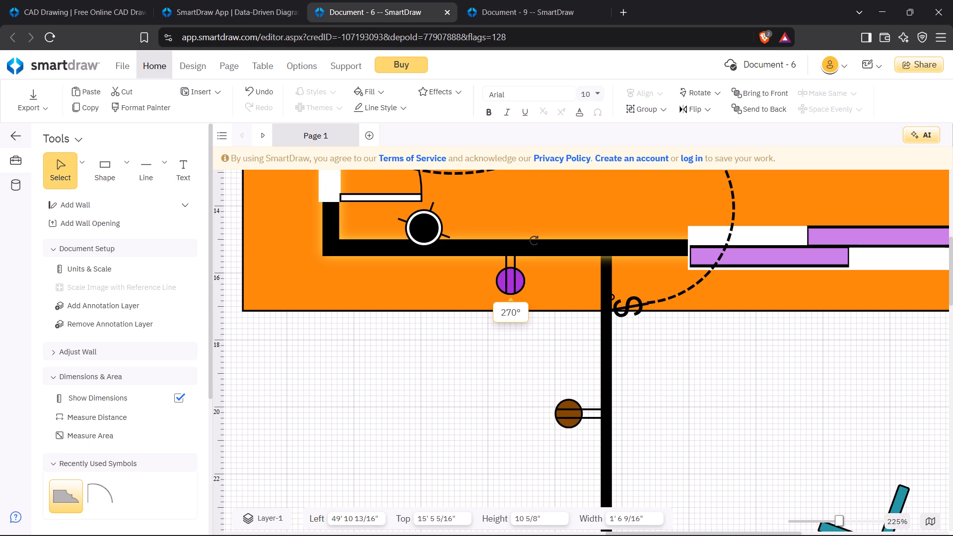
{"action": "left_click_drag", "start_coordinate": [534, 241], "coordinate": [532, 243]}
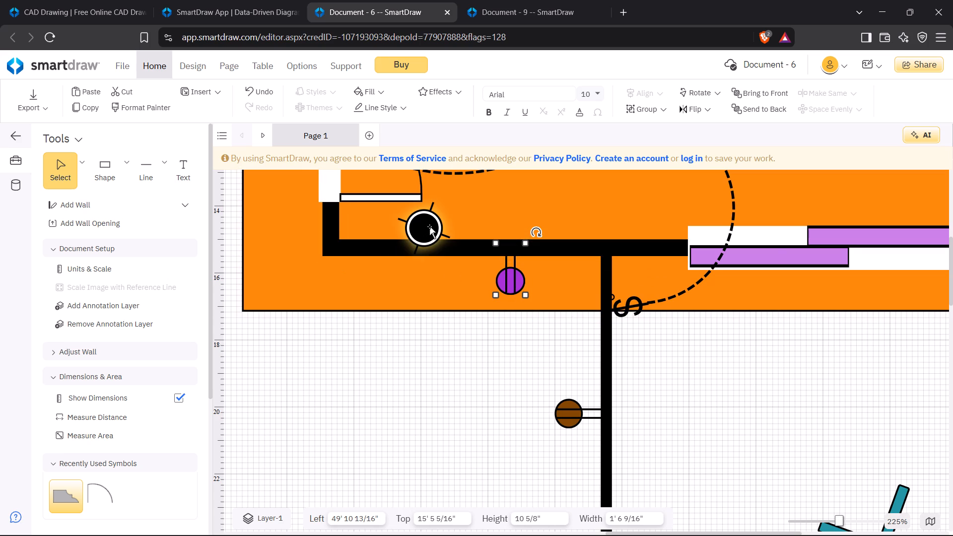
Move the black light symbol to about 49' 4 13/16" left and 13' 7 9/16" top, just above the horizontal wall.
{"action": "left_click_drag", "start_coordinate": [429, 226], "coordinate": [361, 210]}
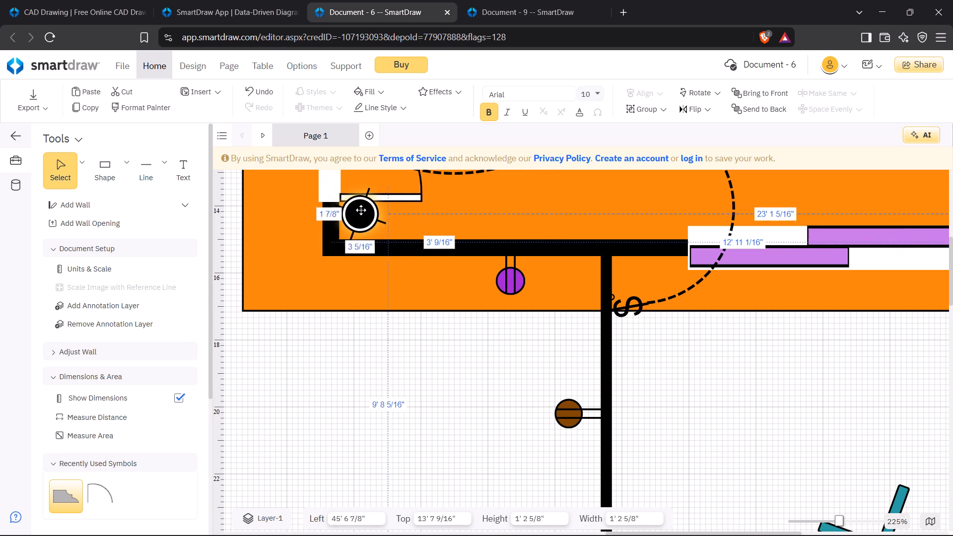
{"action": "left_click_drag", "start_coordinate": [361, 210], "coordinate": [542, 199]}
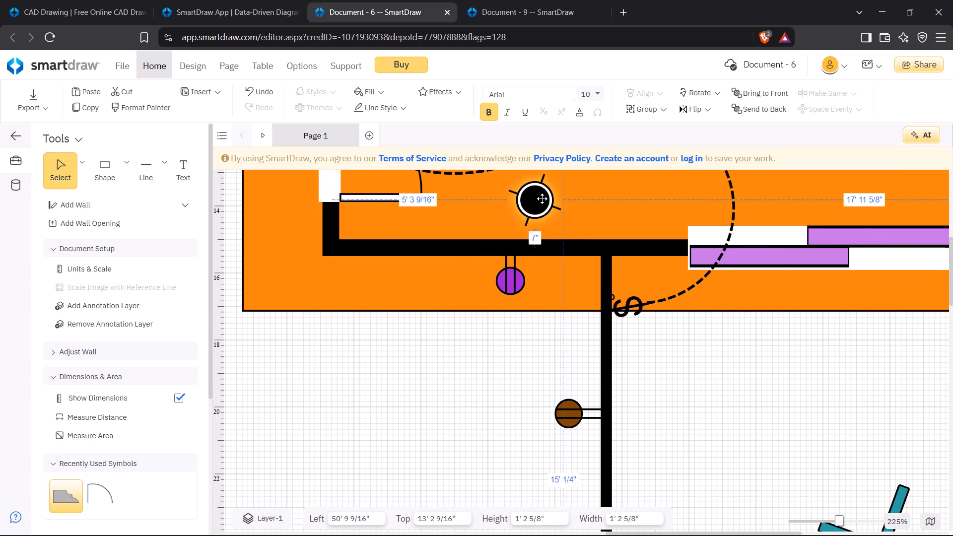
{"action": "left_click_drag", "start_coordinate": [542, 199], "coordinate": [494, 214]}
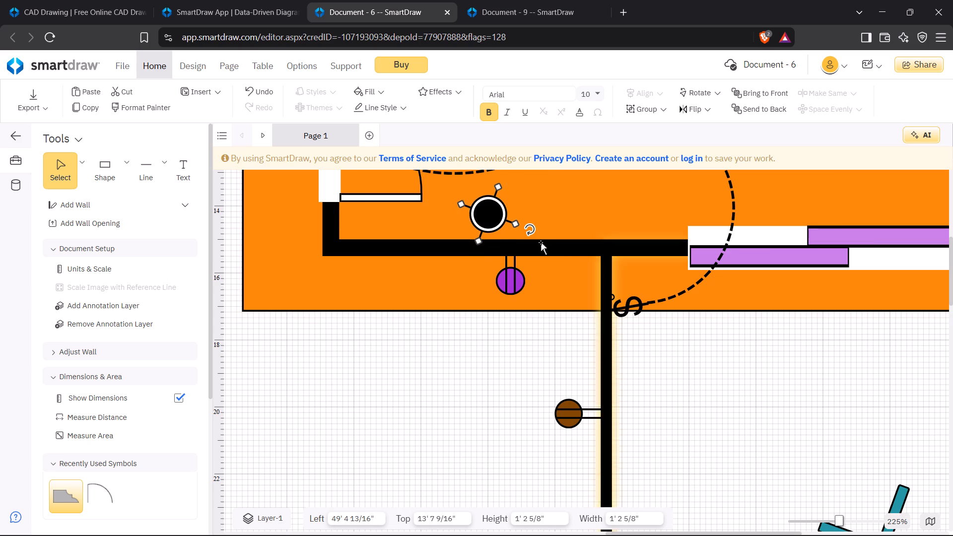
{"action": "scroll", "coordinate": [493, 206], "scroll_direction": "up", "scroll_amount": 4}
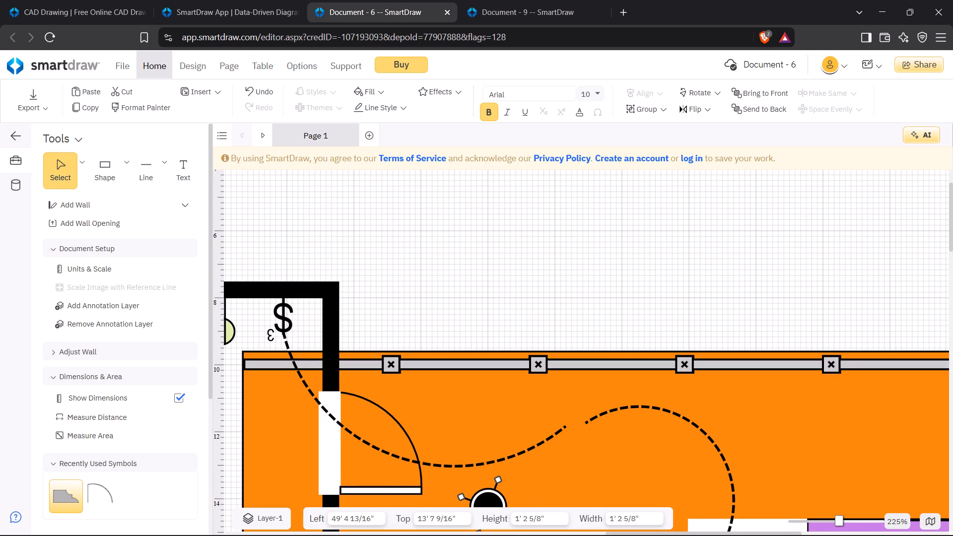
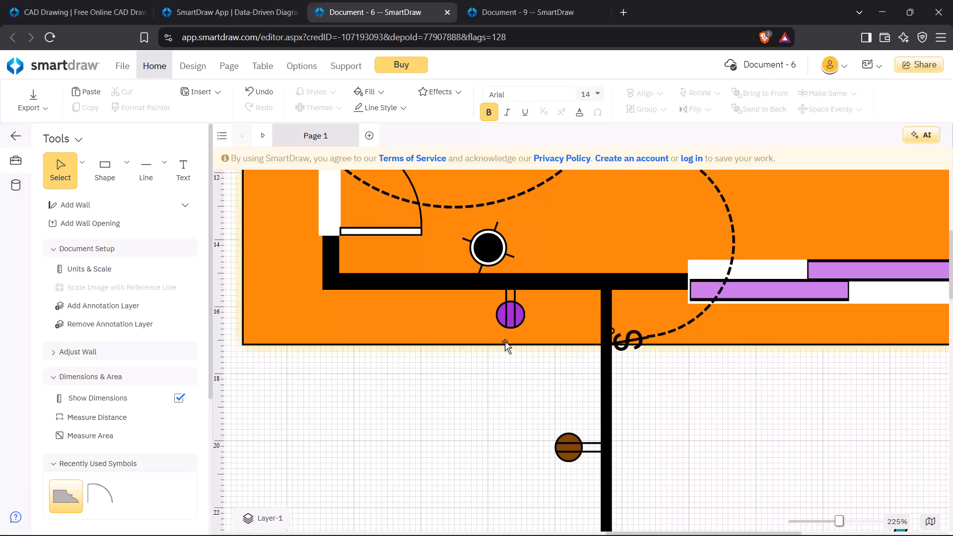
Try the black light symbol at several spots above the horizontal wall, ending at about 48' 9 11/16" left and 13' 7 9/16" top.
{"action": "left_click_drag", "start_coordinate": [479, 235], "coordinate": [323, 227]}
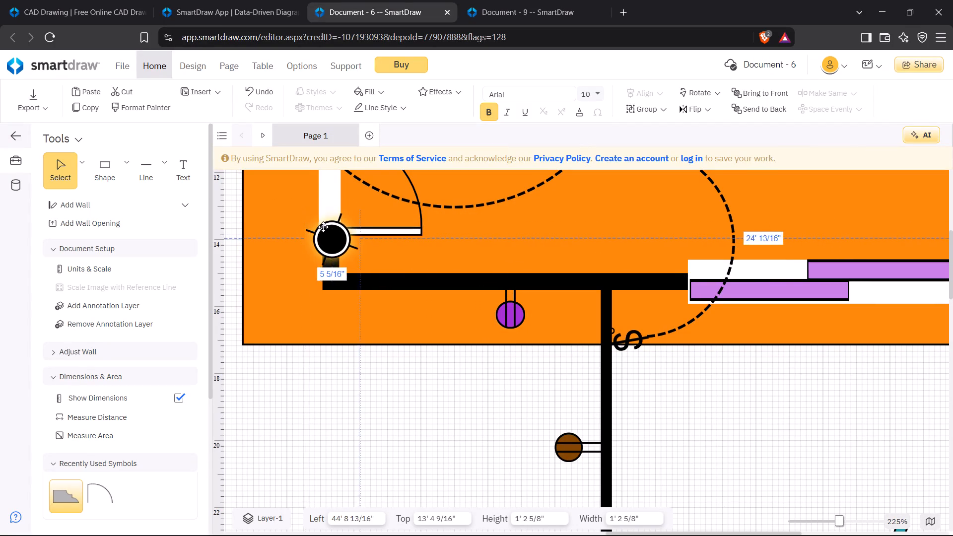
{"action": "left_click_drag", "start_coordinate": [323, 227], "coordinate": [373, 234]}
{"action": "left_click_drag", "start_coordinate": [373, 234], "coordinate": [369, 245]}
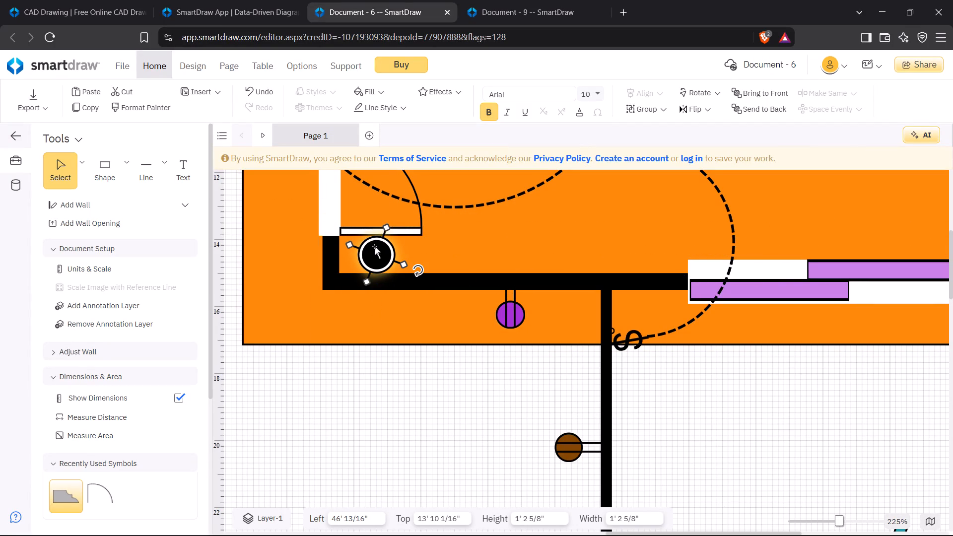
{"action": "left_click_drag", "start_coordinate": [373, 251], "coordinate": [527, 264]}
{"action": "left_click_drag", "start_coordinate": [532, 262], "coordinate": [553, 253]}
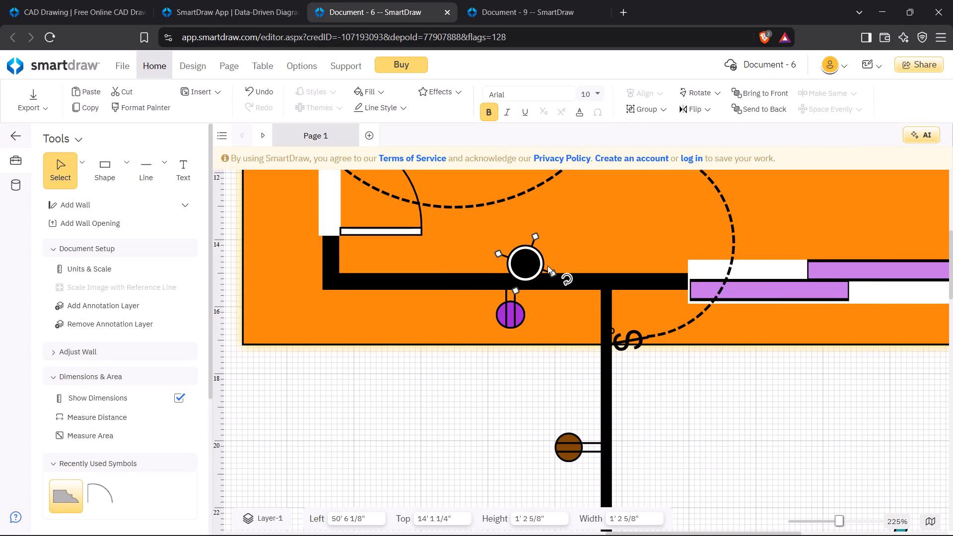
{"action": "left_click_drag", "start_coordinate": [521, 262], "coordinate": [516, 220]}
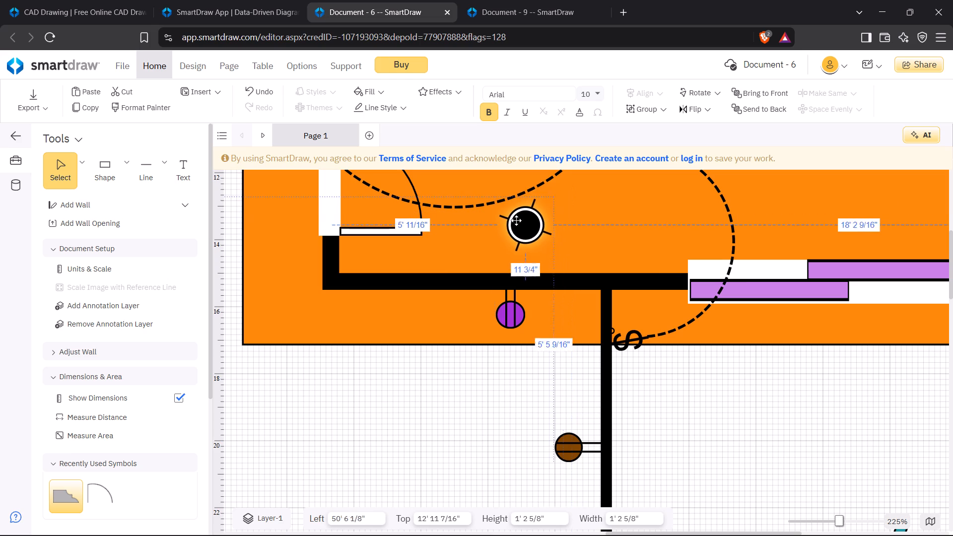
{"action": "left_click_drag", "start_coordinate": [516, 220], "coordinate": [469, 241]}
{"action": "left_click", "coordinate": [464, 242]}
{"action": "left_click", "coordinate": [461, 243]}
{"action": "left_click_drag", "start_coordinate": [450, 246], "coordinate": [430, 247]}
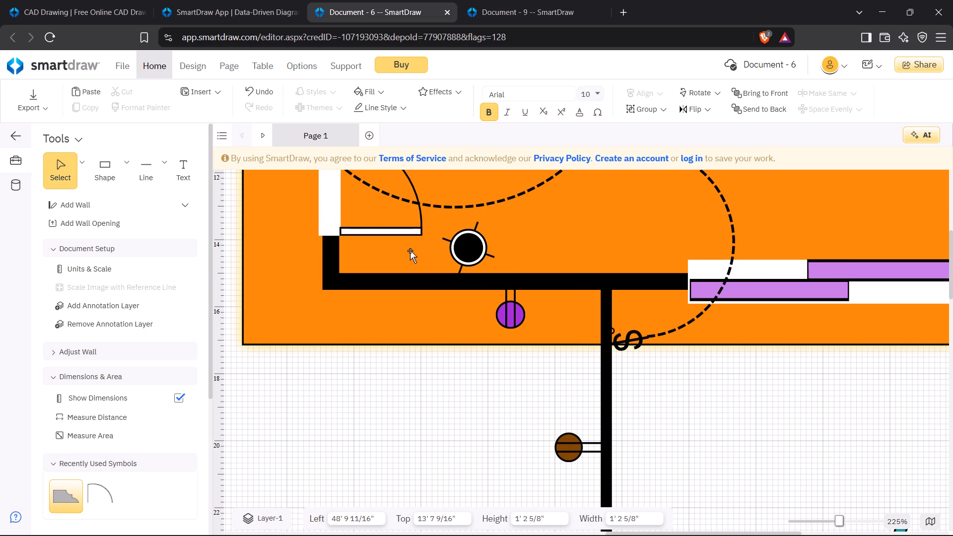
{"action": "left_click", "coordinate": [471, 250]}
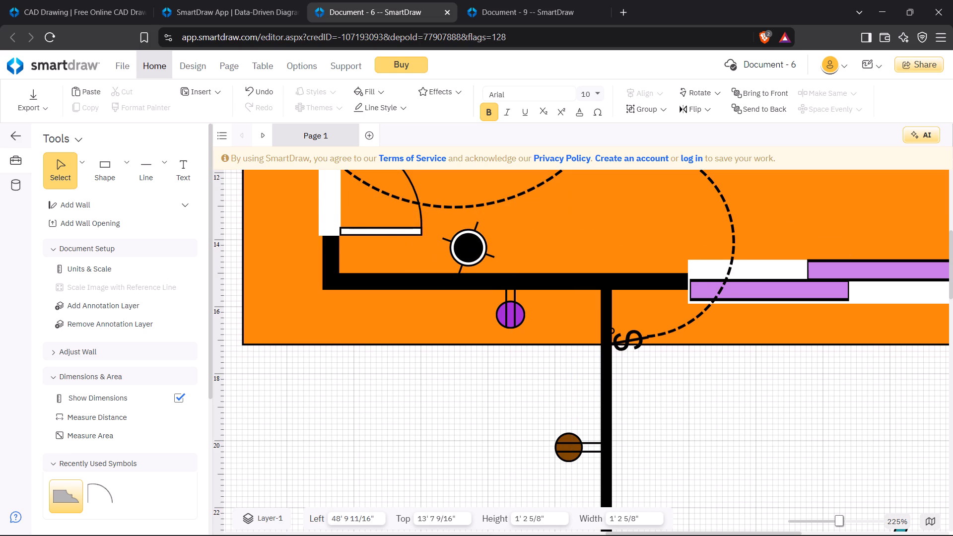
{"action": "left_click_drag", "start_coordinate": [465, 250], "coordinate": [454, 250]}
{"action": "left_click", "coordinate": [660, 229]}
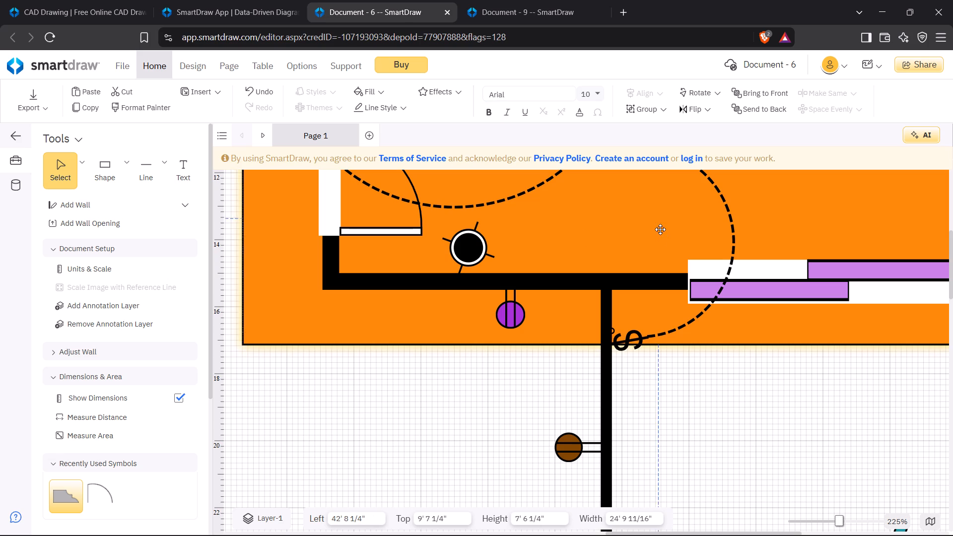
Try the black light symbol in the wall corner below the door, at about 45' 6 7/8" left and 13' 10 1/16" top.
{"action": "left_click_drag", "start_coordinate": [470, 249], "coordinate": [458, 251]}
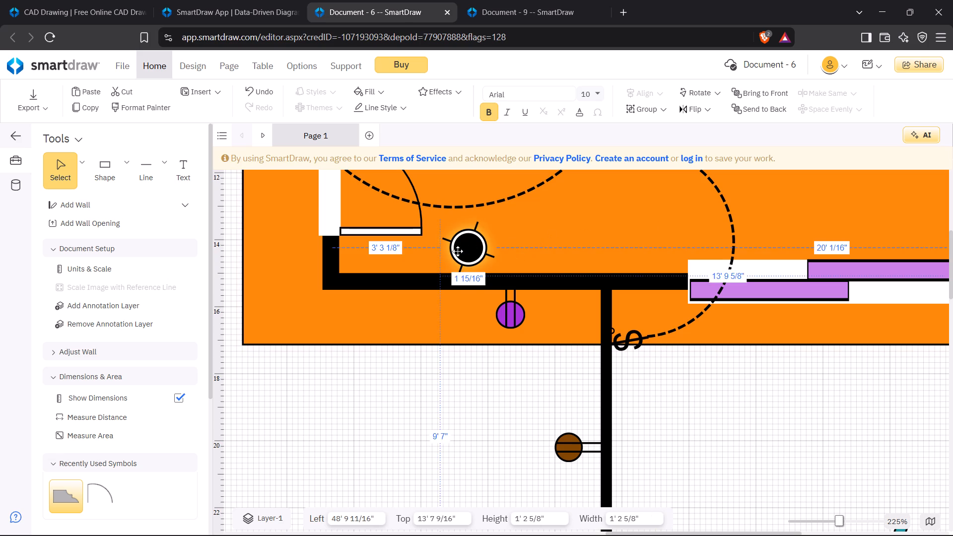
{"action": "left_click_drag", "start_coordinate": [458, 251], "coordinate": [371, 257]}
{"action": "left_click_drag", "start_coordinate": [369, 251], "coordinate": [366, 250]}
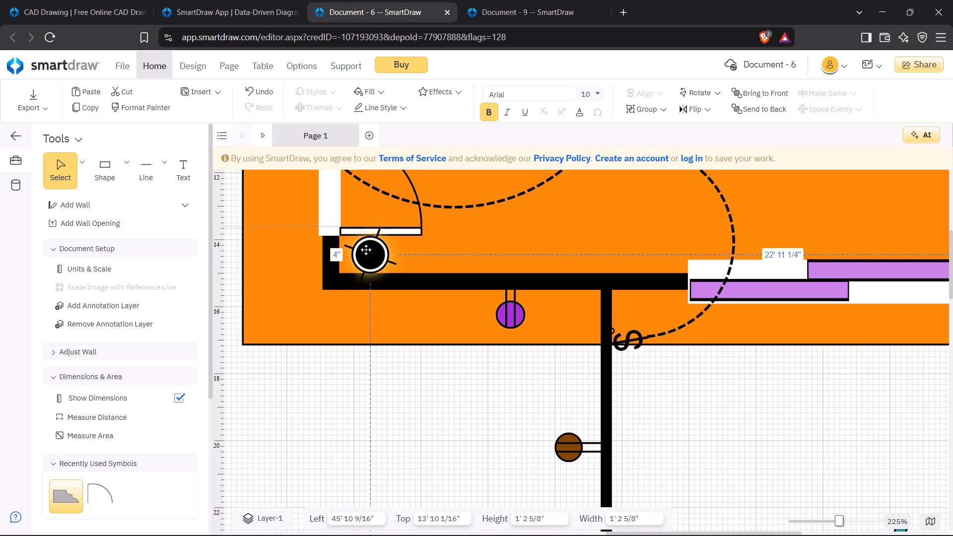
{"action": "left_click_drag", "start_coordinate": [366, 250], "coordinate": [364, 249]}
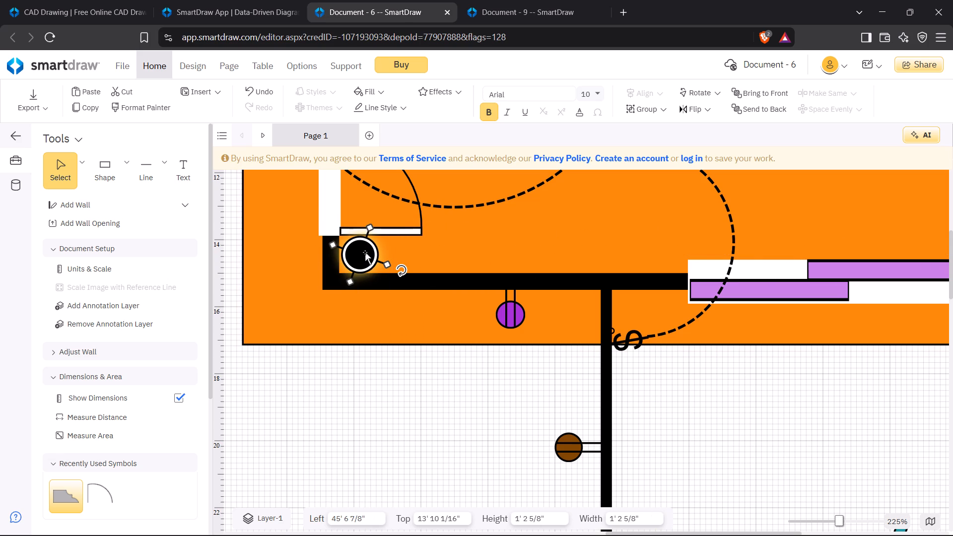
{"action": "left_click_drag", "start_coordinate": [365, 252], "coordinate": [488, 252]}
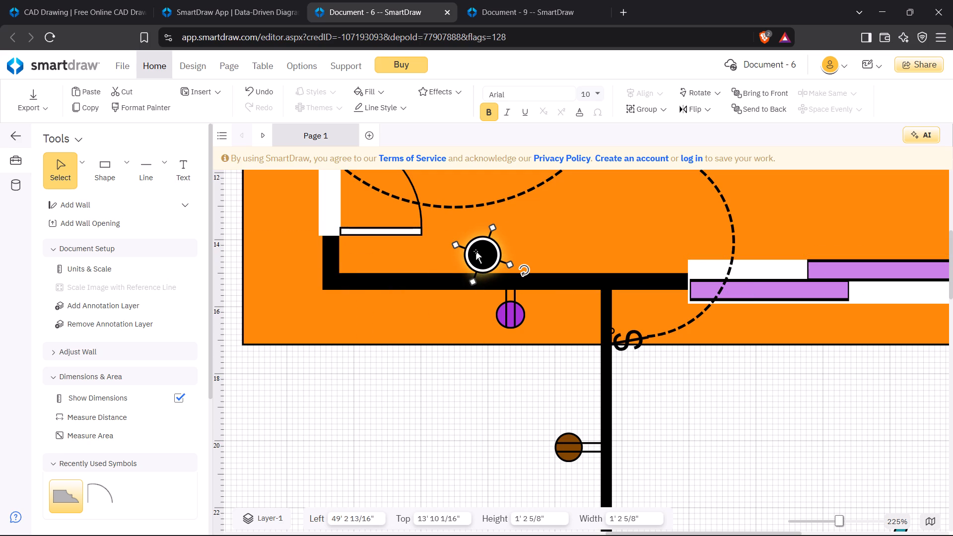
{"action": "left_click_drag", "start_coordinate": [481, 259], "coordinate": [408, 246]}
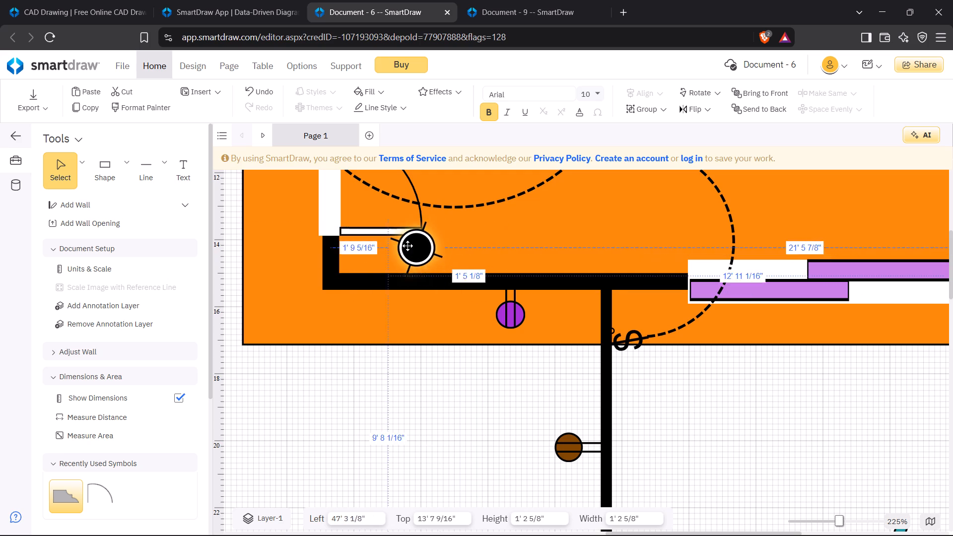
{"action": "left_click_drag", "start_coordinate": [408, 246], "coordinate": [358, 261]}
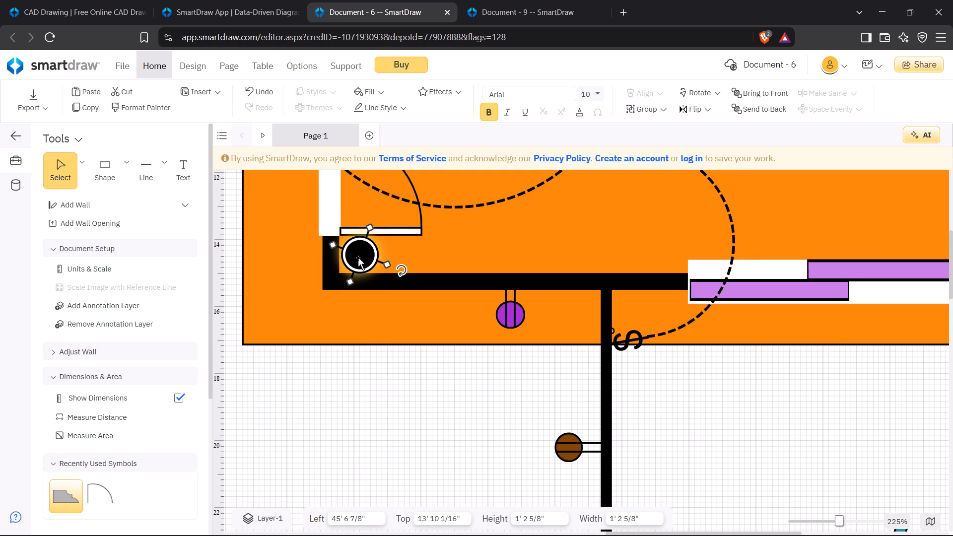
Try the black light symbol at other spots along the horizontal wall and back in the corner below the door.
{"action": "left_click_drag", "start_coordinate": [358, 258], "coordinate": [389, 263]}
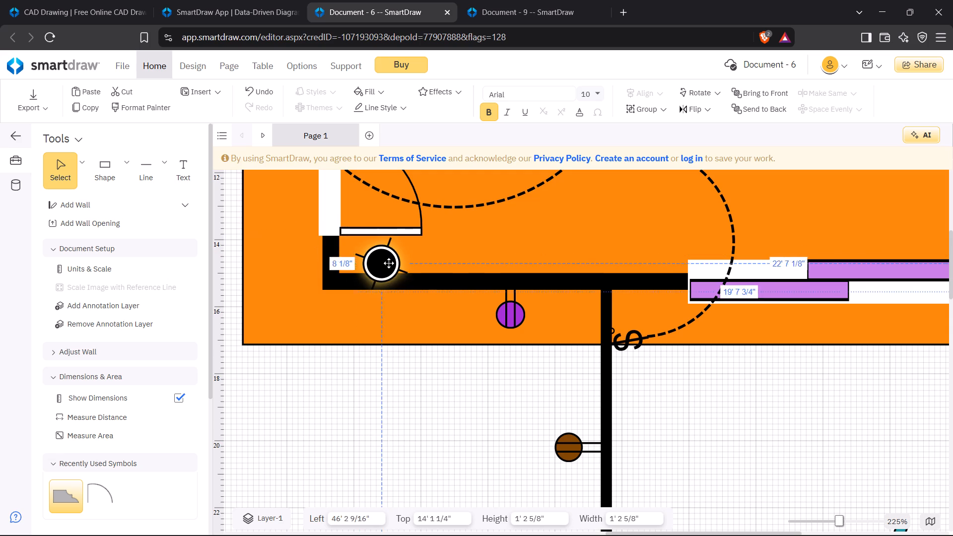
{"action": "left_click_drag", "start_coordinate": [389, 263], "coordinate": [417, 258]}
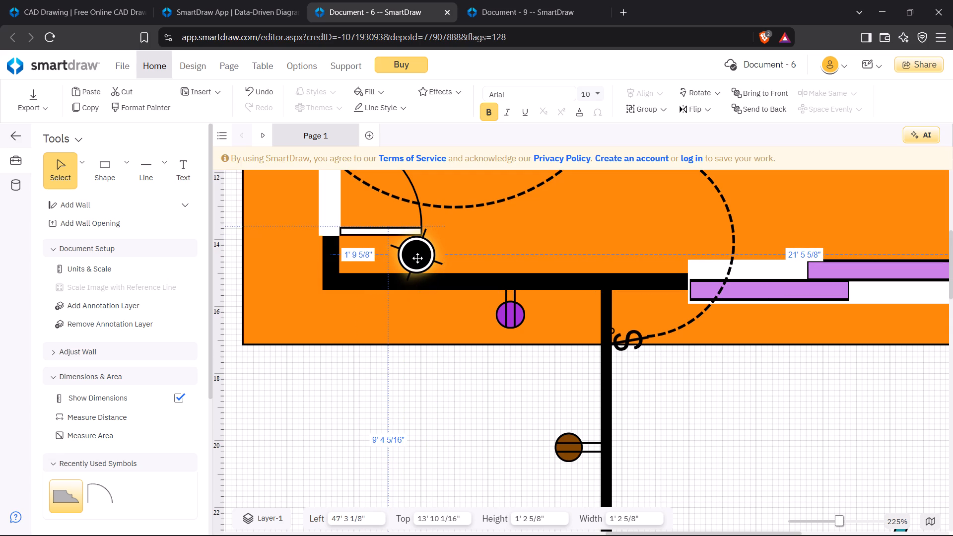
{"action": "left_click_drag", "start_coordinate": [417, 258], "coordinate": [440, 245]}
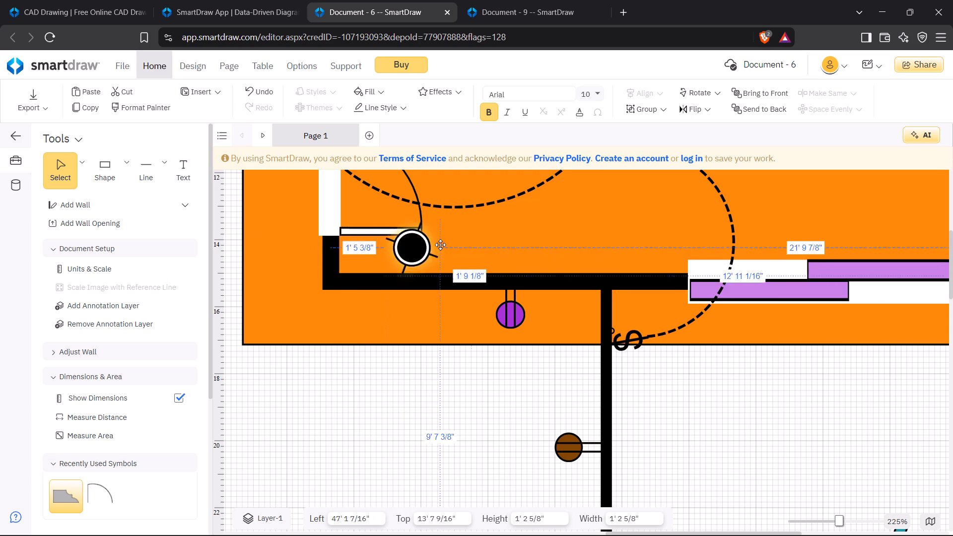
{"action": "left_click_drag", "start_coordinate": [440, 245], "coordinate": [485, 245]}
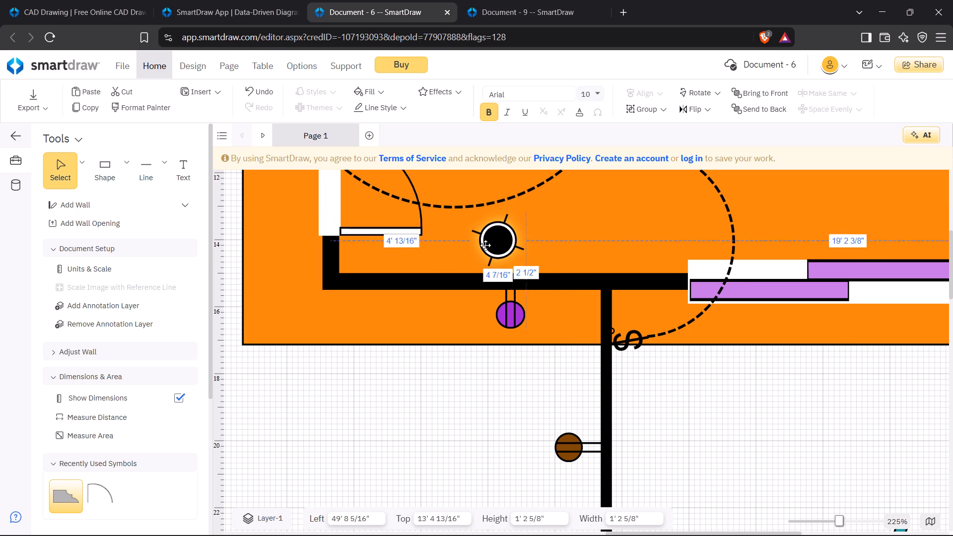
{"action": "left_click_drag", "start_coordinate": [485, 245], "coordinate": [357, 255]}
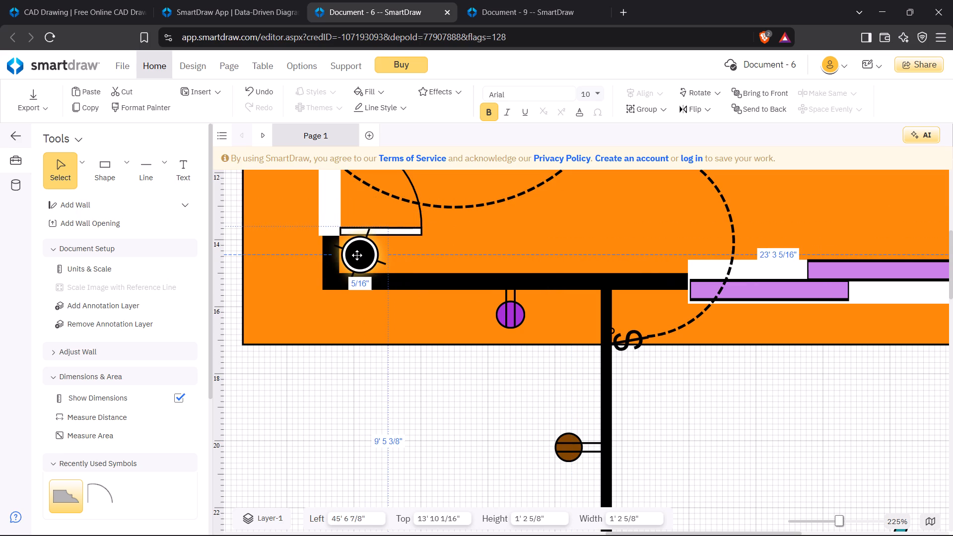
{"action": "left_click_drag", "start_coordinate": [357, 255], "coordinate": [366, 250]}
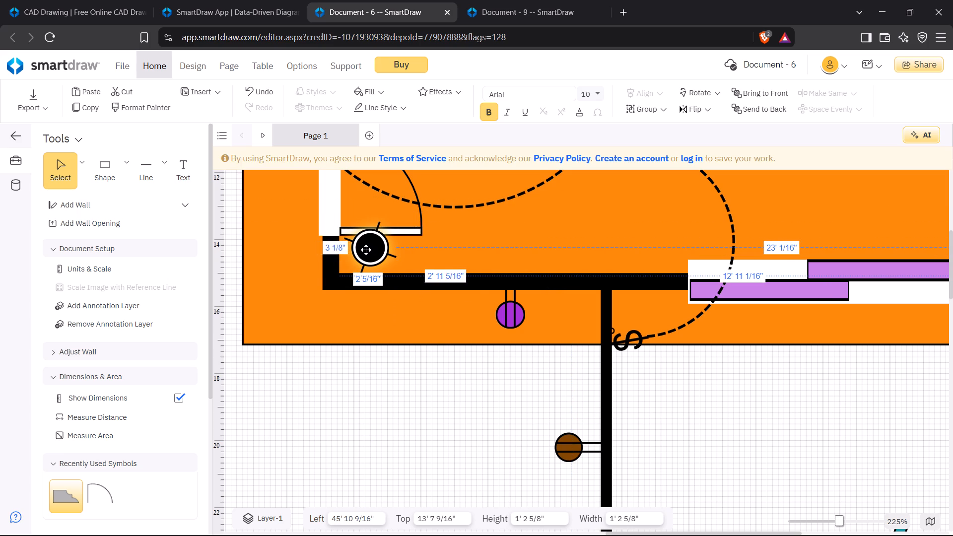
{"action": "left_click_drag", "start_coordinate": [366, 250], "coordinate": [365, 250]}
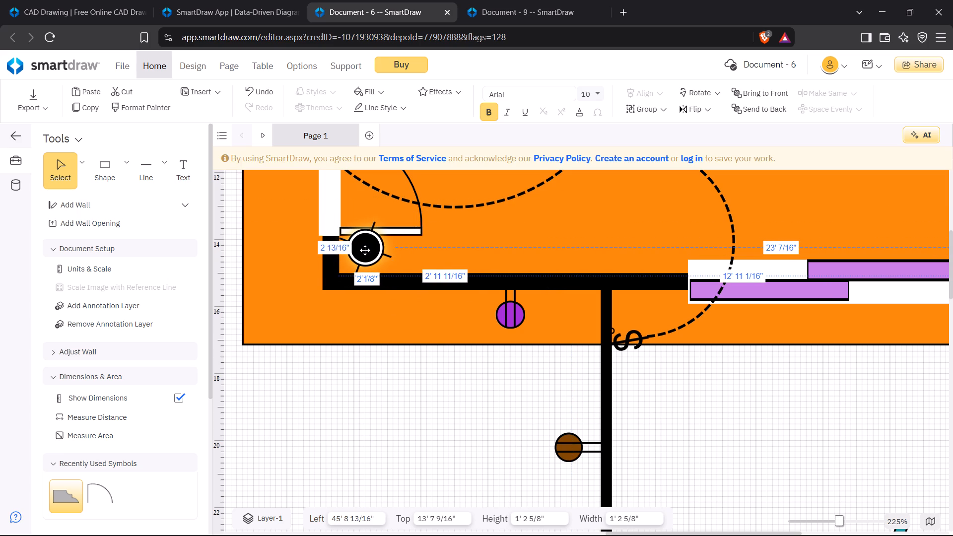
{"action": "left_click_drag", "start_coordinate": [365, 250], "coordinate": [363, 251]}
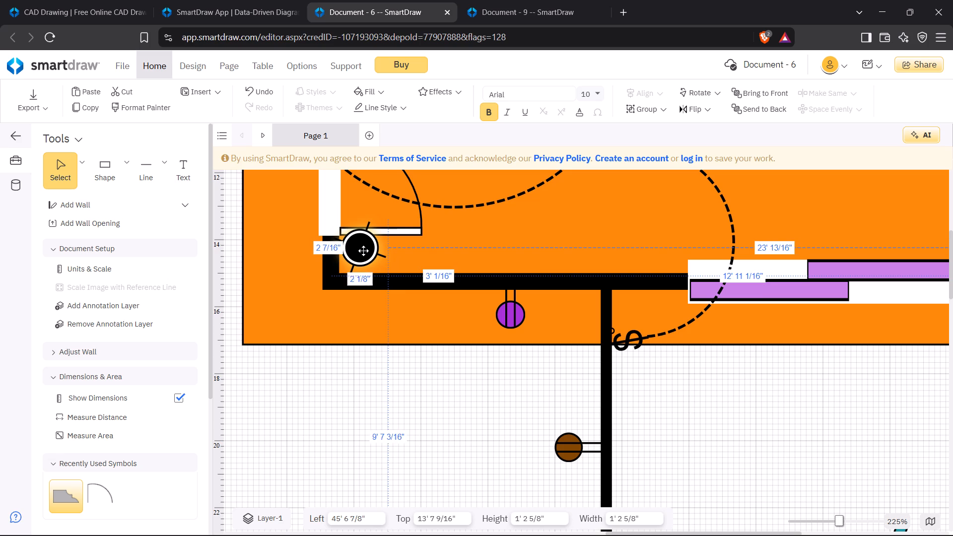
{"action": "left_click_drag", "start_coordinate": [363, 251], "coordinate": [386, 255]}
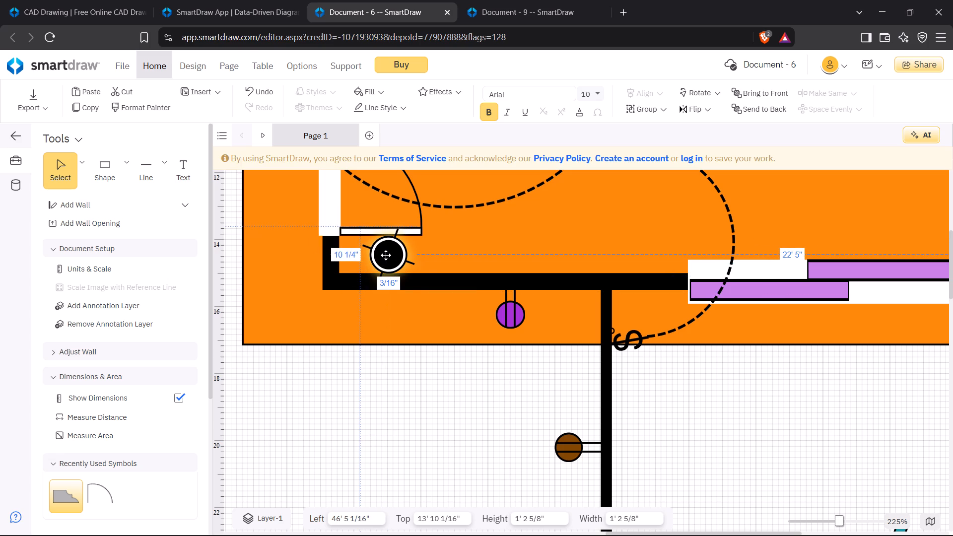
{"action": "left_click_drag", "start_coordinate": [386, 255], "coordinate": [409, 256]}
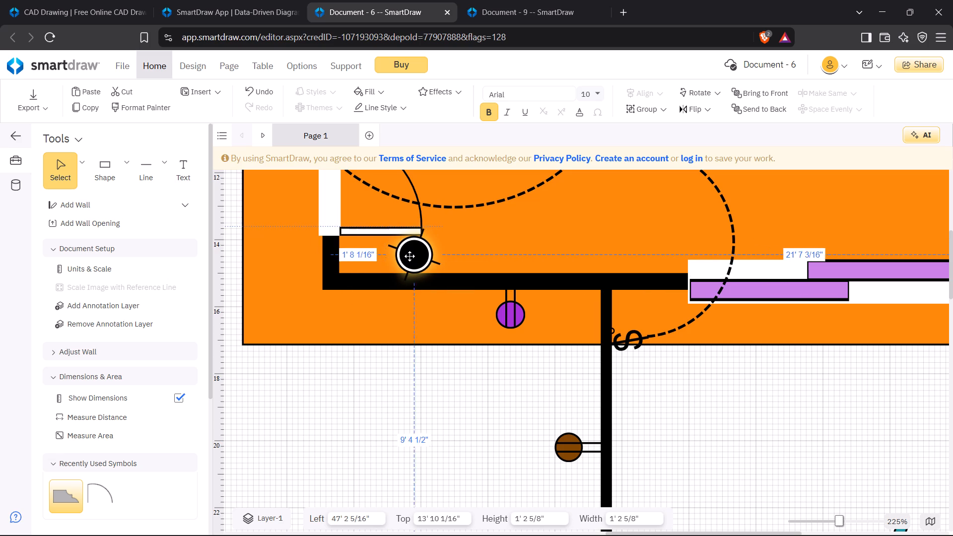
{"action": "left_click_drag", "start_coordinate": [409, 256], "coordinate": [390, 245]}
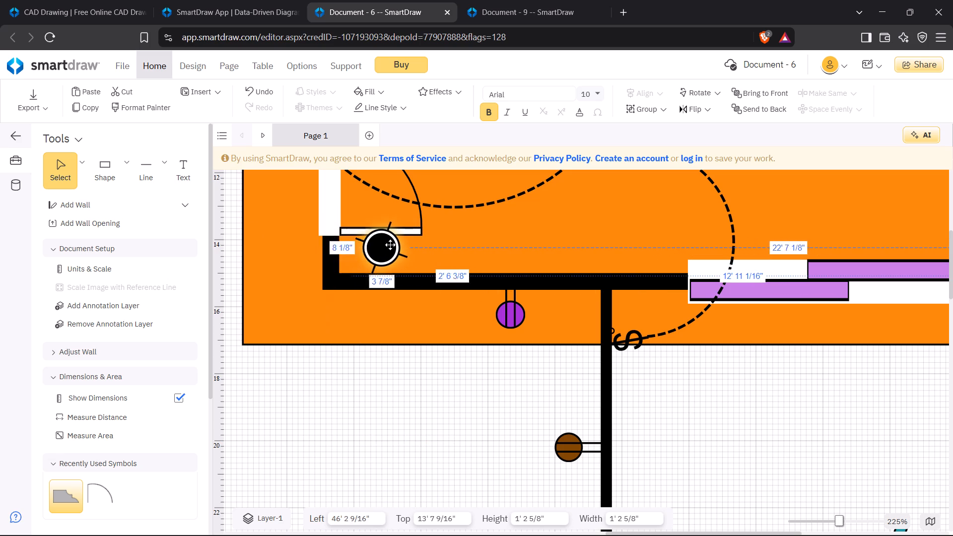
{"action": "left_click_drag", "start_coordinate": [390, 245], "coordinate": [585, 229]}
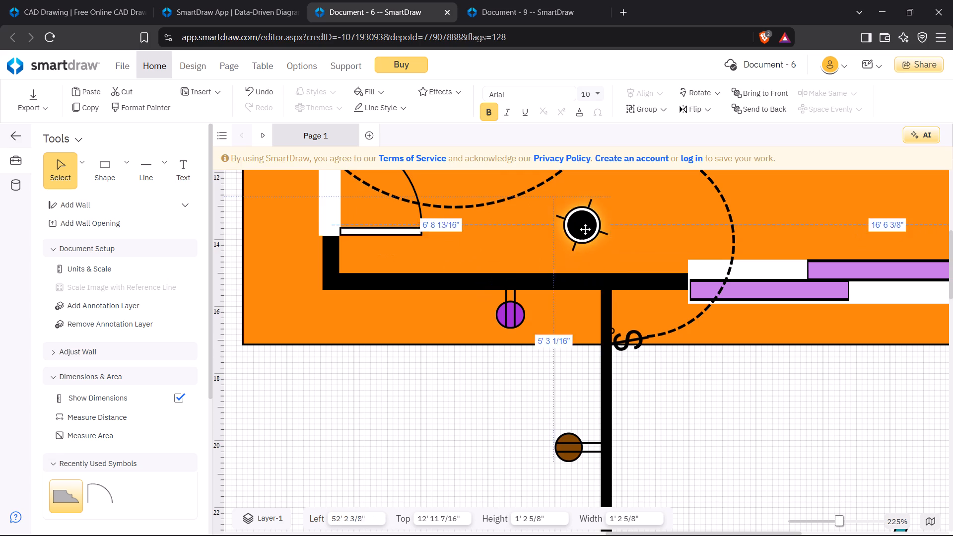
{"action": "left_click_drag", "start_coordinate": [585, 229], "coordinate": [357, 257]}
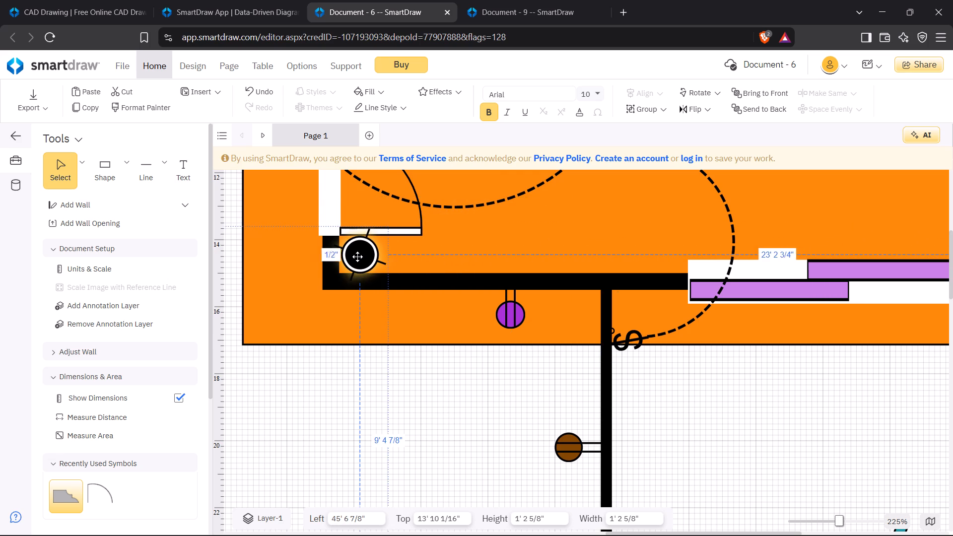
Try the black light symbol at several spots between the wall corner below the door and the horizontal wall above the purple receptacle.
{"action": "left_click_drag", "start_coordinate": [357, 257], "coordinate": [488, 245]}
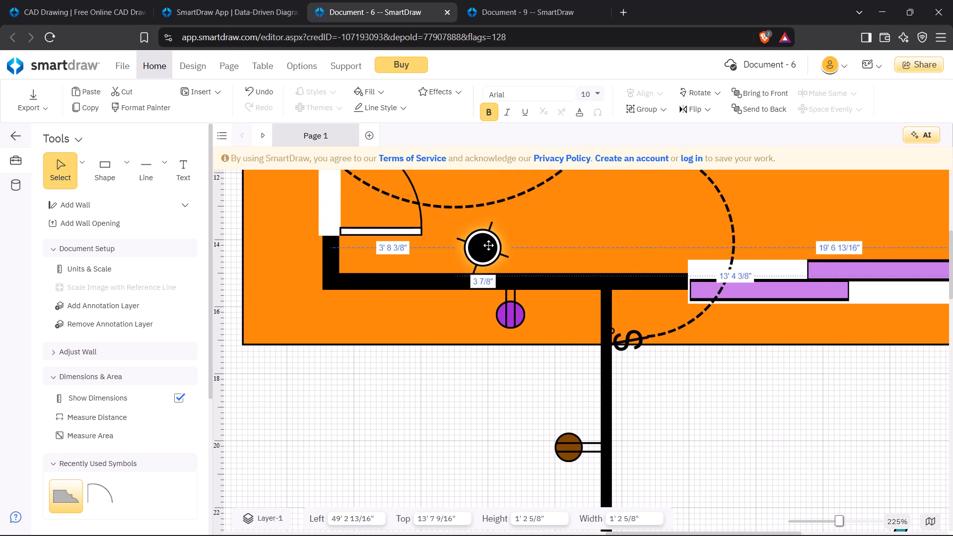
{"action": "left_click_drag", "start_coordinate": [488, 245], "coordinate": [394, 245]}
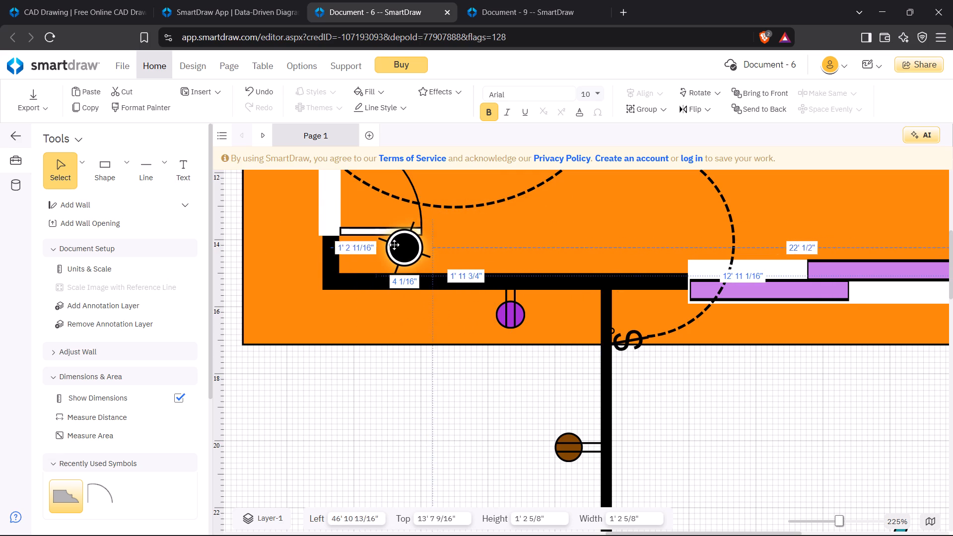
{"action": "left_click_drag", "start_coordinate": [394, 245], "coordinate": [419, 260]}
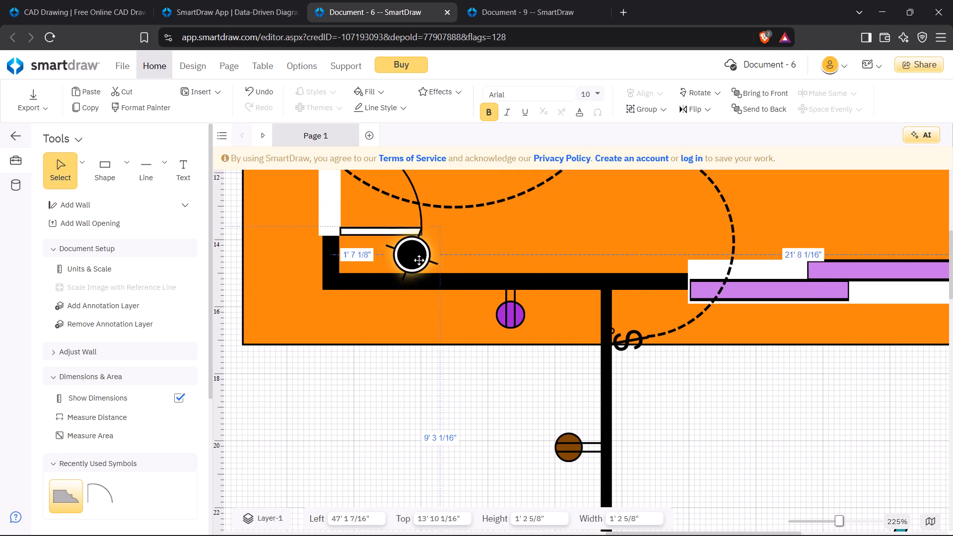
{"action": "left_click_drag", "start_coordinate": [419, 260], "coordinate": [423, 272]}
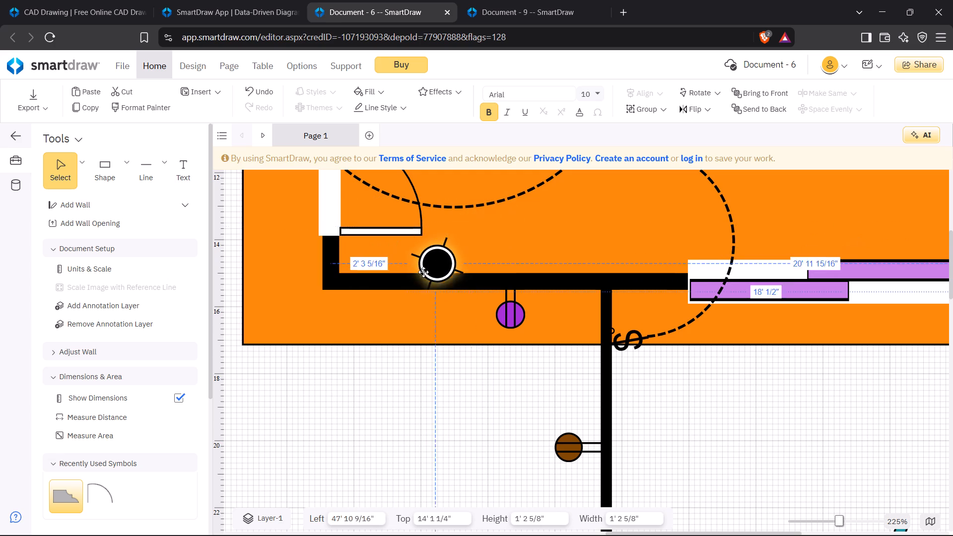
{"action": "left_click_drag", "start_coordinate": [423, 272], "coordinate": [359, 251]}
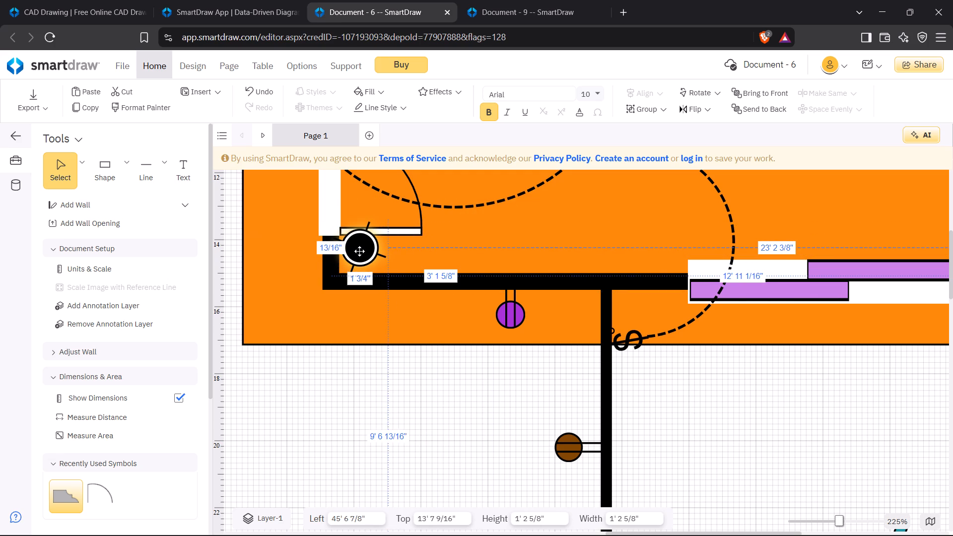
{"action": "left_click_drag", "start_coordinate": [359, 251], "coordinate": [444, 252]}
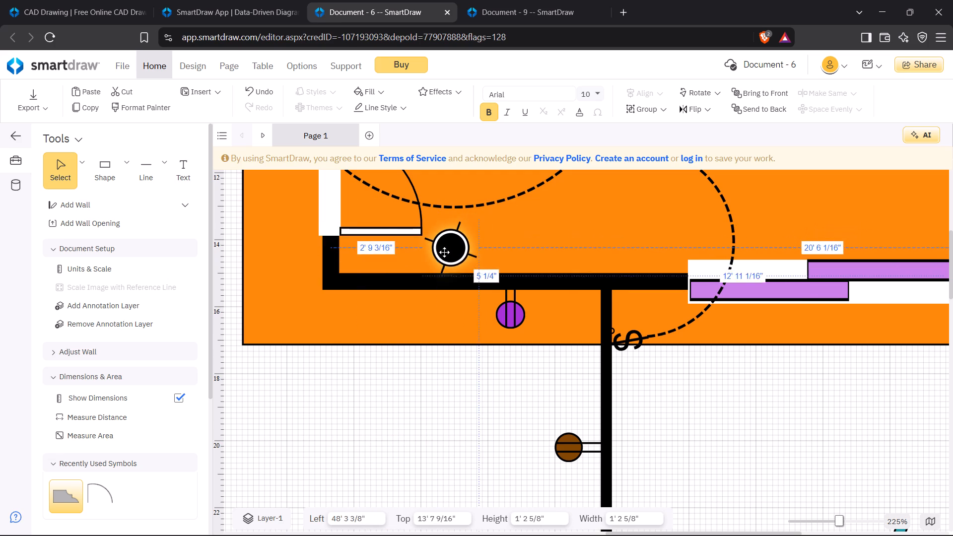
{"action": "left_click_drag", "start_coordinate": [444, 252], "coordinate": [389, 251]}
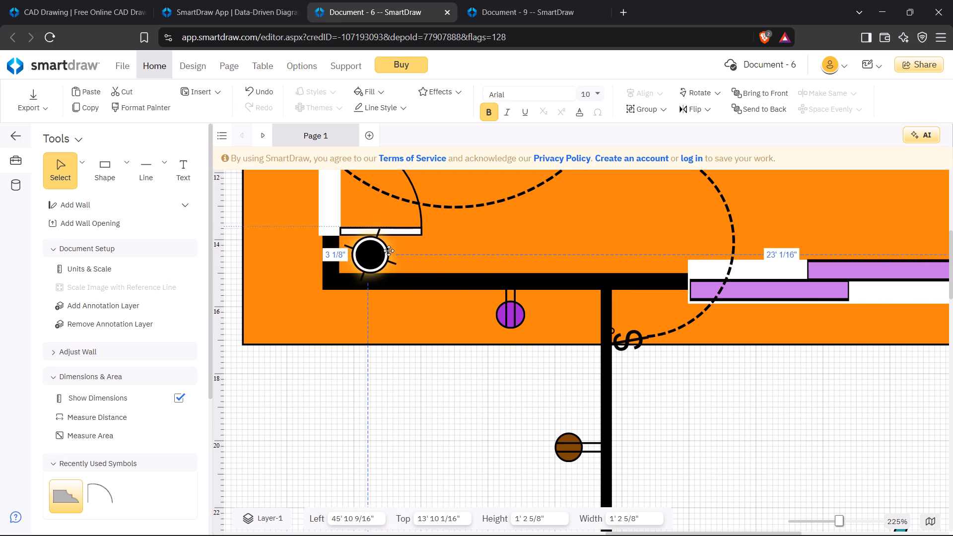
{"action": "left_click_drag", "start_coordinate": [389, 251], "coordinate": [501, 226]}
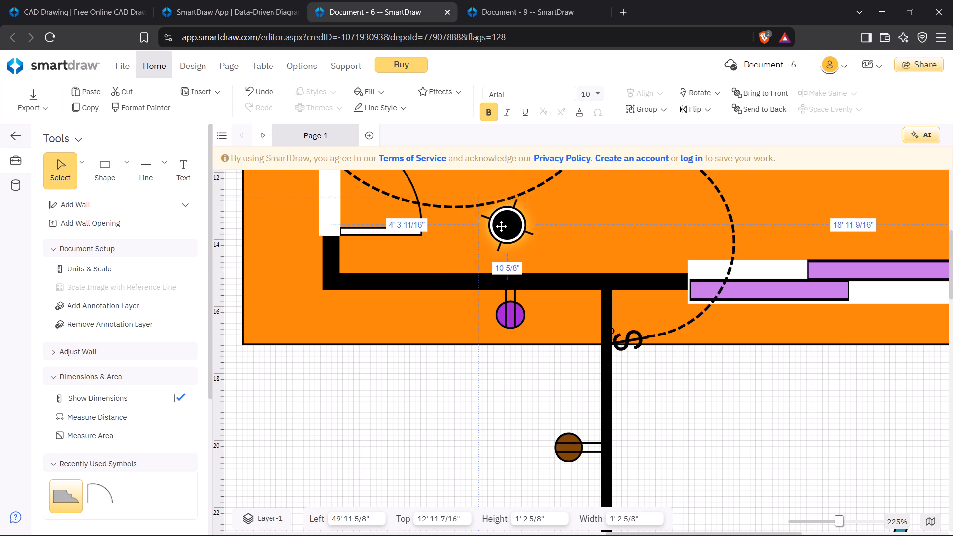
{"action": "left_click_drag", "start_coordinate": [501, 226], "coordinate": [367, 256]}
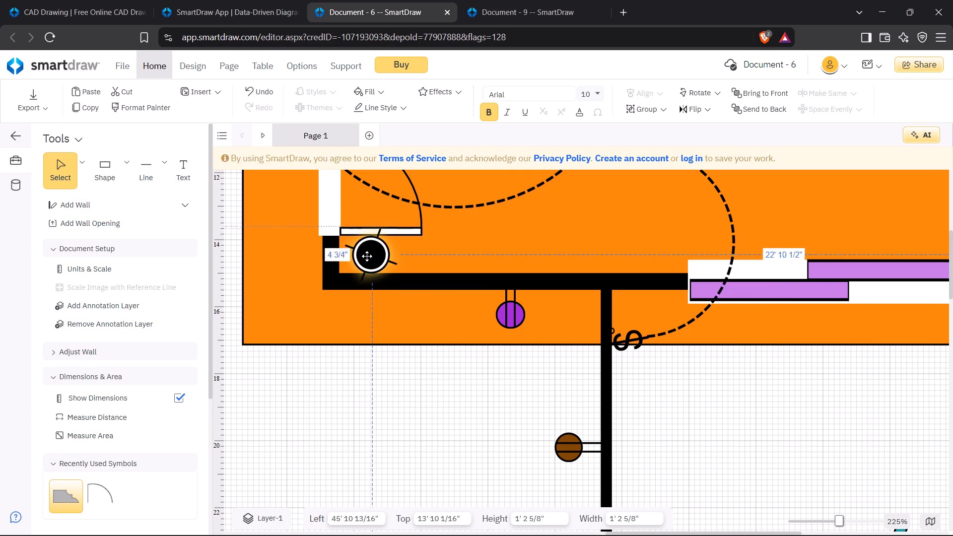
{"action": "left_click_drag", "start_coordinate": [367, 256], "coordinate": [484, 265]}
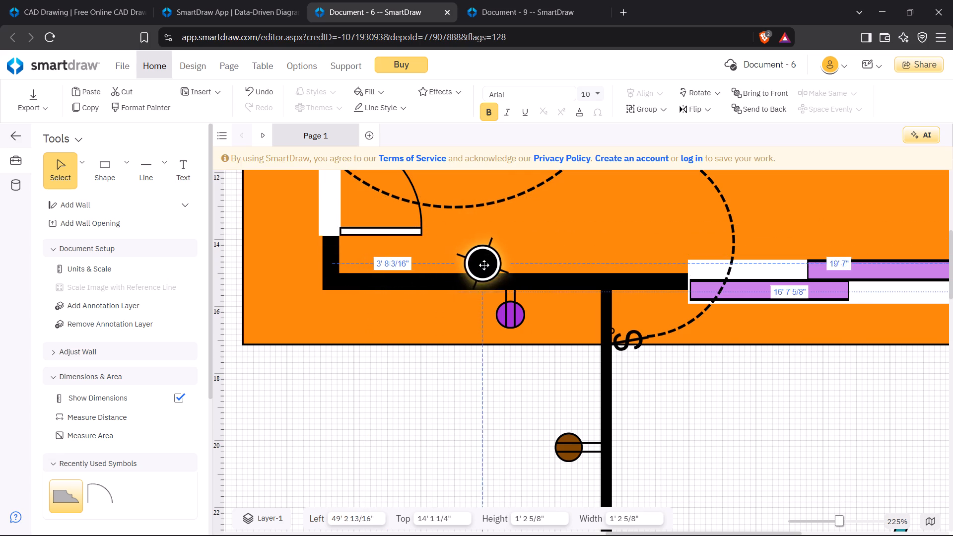
Place the black light symbol above the horizontal wall at about 49' 4 13/16" left and 13' 2 13/16" top.
{"action": "left_click_drag", "start_coordinate": [484, 265], "coordinate": [487, 237]}
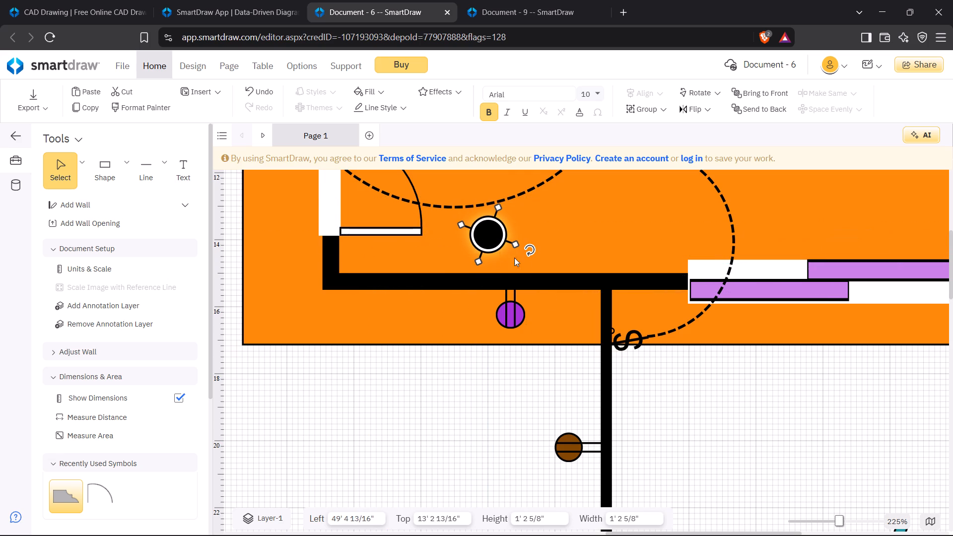
Pull the $3 switch off the dashed wire to just below the orange area and rotate it upright to 0°.
{"action": "left_click", "coordinate": [626, 342]}
{"action": "left_click_drag", "start_coordinate": [626, 342], "coordinate": [640, 373]}
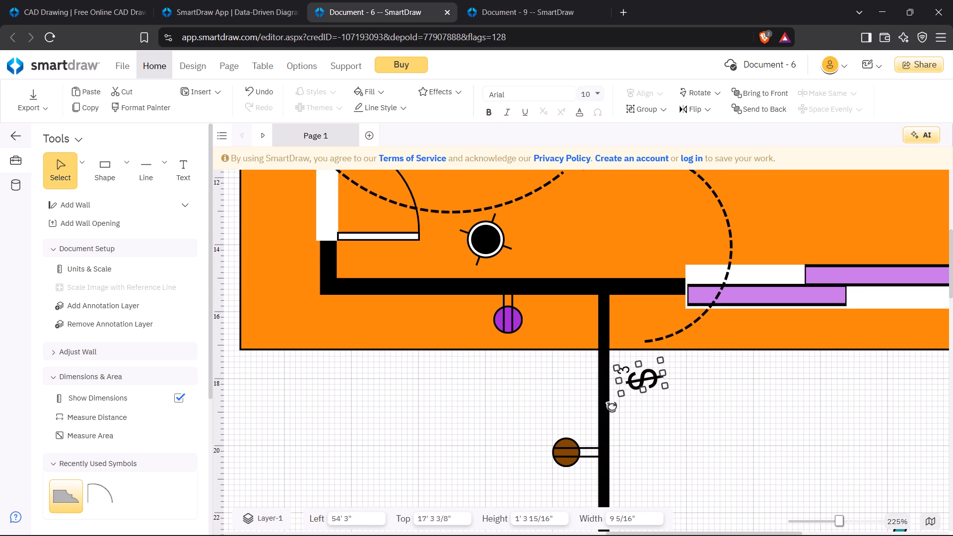
{"action": "left_click_drag", "start_coordinate": [611, 409], "coordinate": [604, 394]}
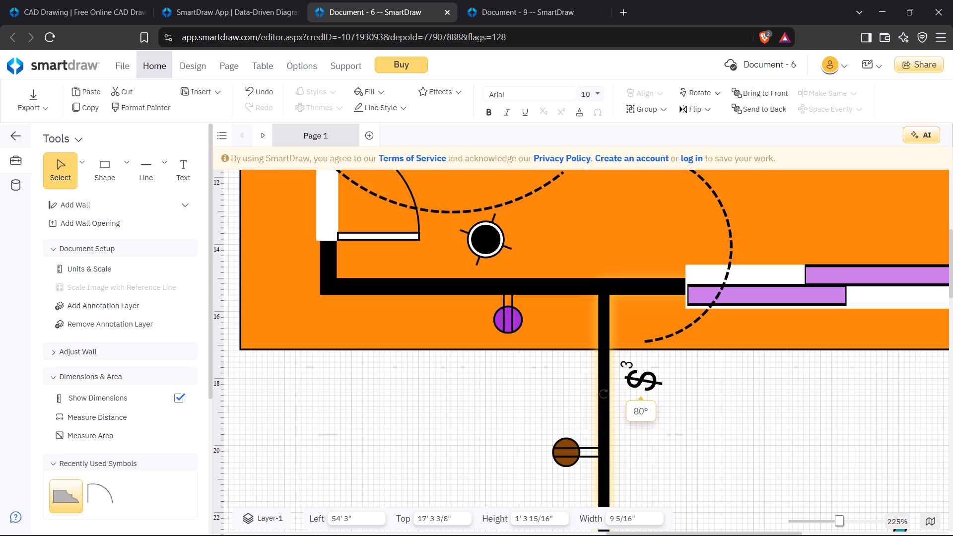
{"action": "left_click_drag", "start_coordinate": [604, 394], "coordinate": [620, 349]}
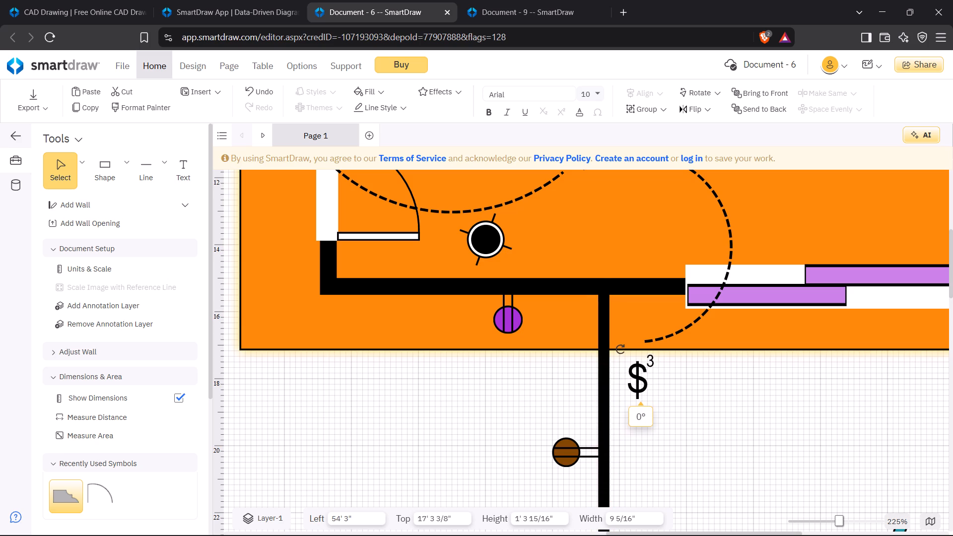
{"action": "left_click_drag", "start_coordinate": [620, 349], "coordinate": [620, 349]}
{"action": "left_click_drag", "start_coordinate": [620, 349], "coordinate": [620, 349]}
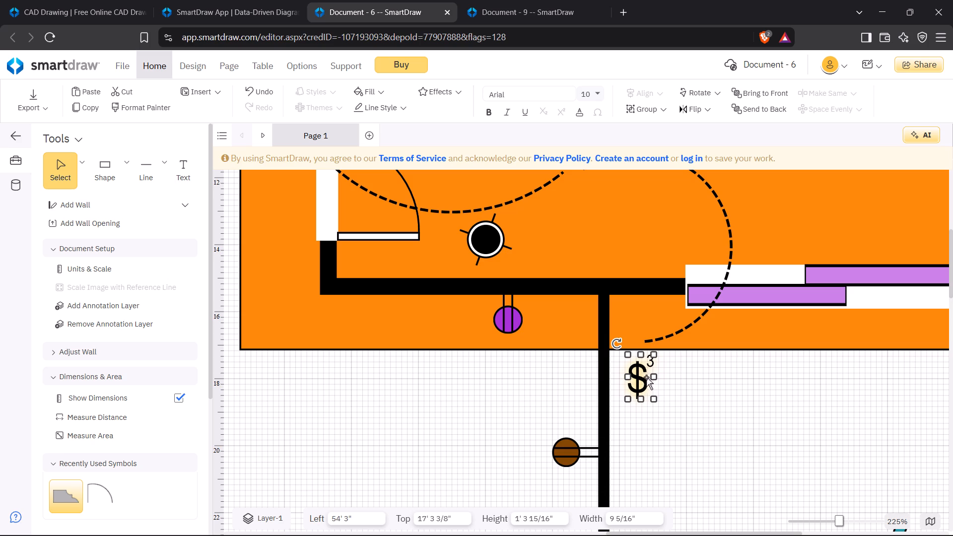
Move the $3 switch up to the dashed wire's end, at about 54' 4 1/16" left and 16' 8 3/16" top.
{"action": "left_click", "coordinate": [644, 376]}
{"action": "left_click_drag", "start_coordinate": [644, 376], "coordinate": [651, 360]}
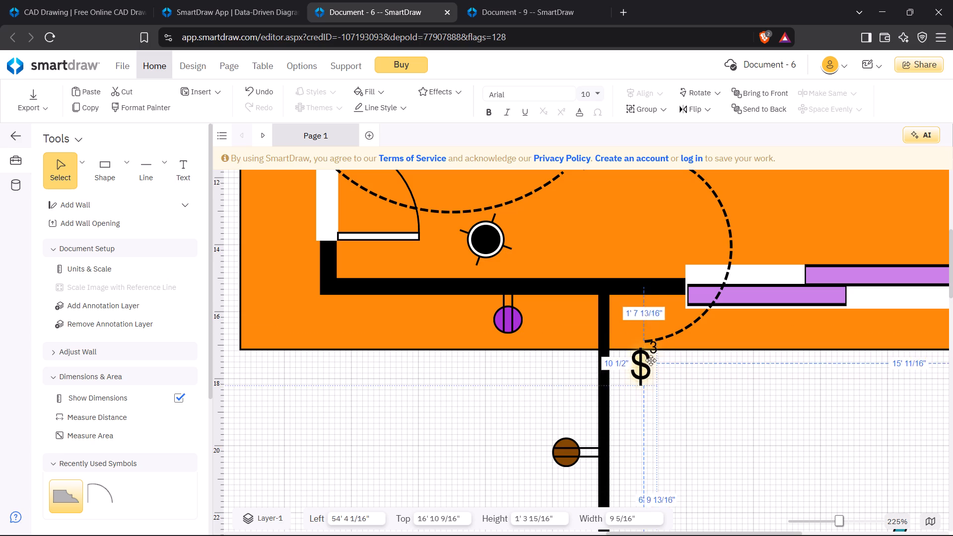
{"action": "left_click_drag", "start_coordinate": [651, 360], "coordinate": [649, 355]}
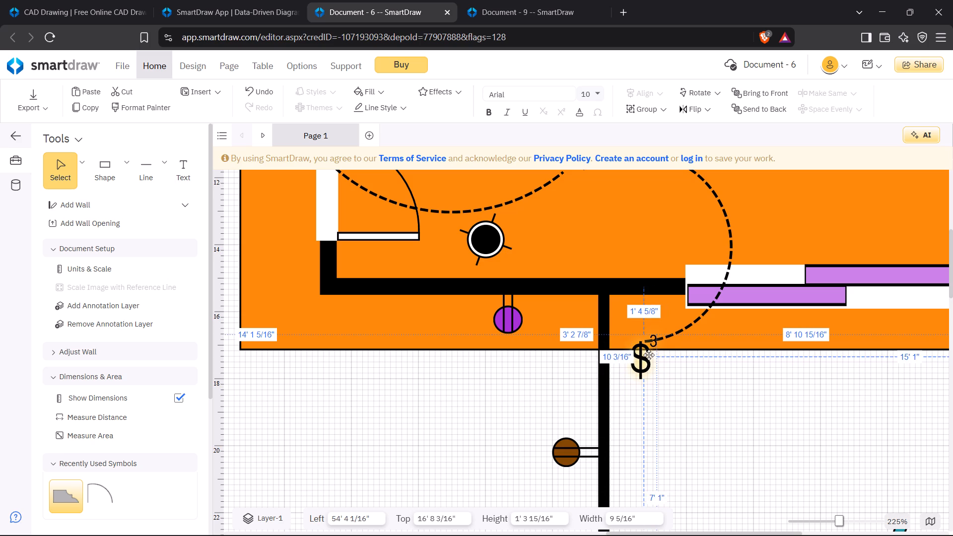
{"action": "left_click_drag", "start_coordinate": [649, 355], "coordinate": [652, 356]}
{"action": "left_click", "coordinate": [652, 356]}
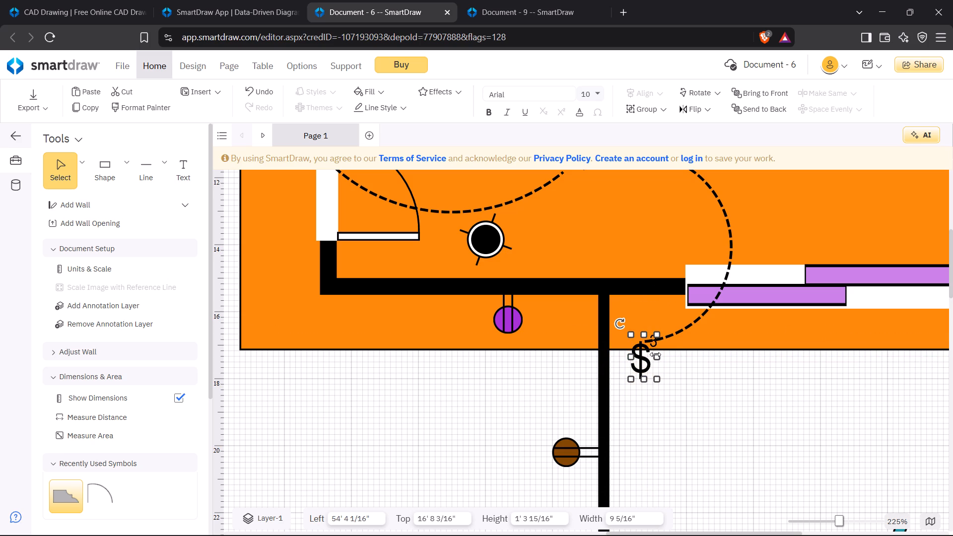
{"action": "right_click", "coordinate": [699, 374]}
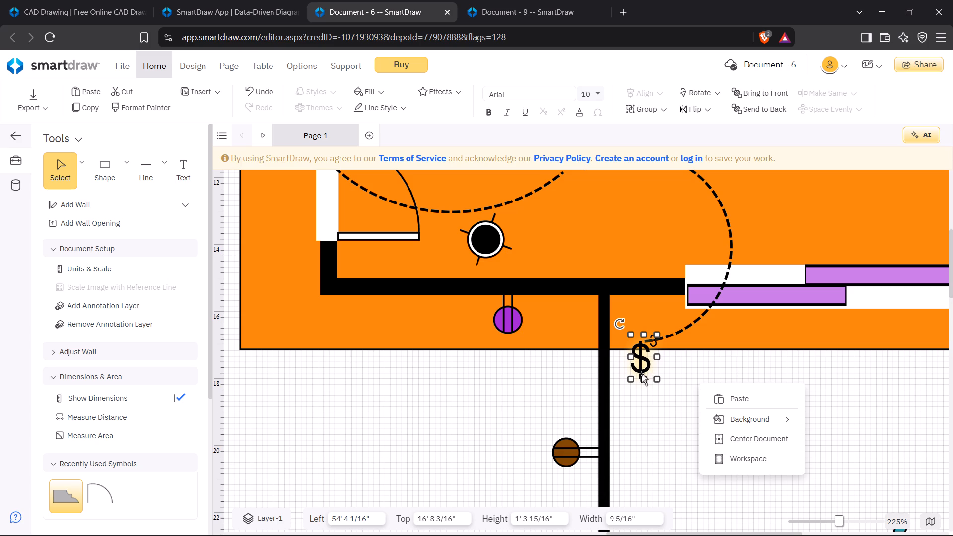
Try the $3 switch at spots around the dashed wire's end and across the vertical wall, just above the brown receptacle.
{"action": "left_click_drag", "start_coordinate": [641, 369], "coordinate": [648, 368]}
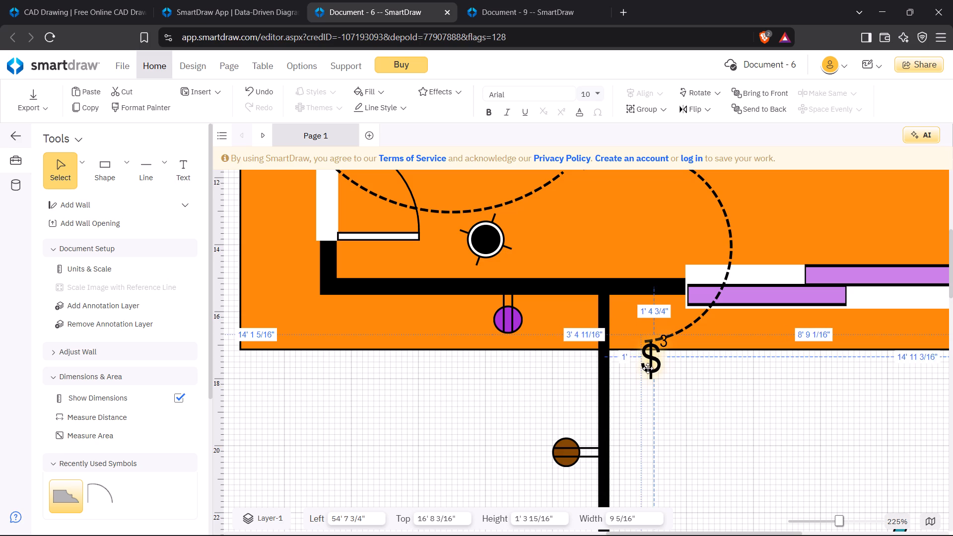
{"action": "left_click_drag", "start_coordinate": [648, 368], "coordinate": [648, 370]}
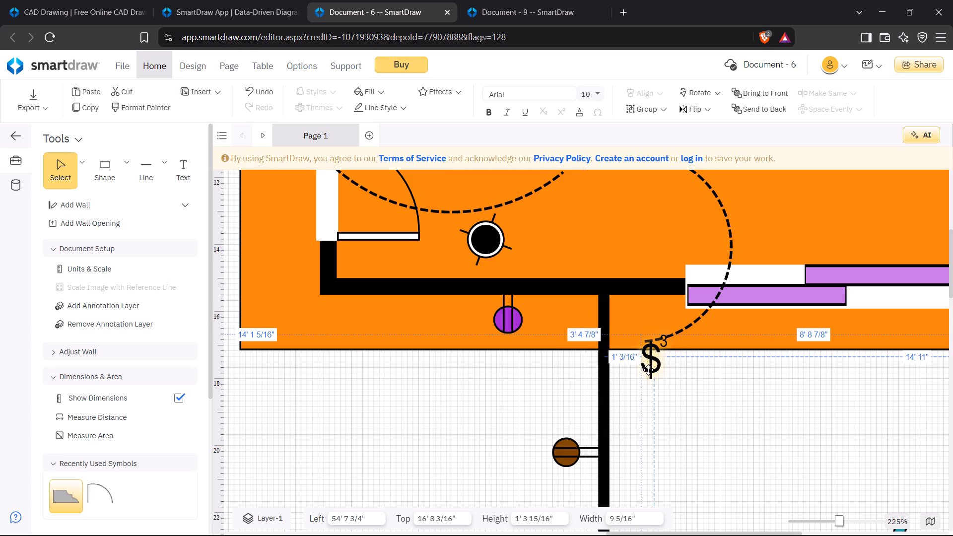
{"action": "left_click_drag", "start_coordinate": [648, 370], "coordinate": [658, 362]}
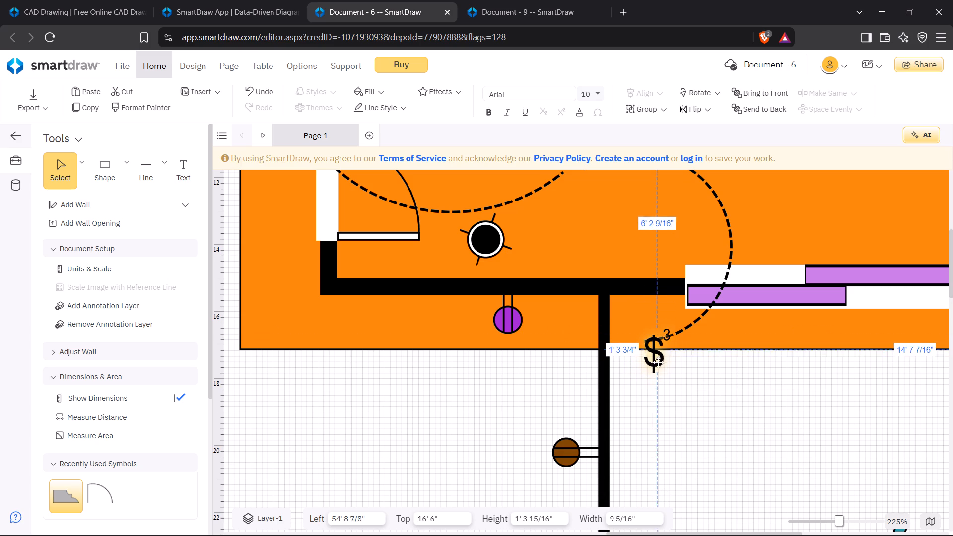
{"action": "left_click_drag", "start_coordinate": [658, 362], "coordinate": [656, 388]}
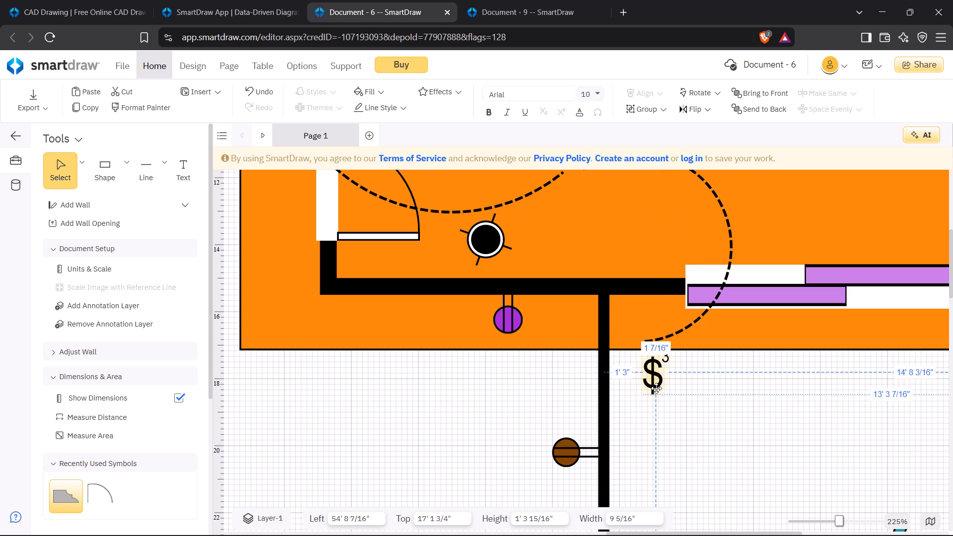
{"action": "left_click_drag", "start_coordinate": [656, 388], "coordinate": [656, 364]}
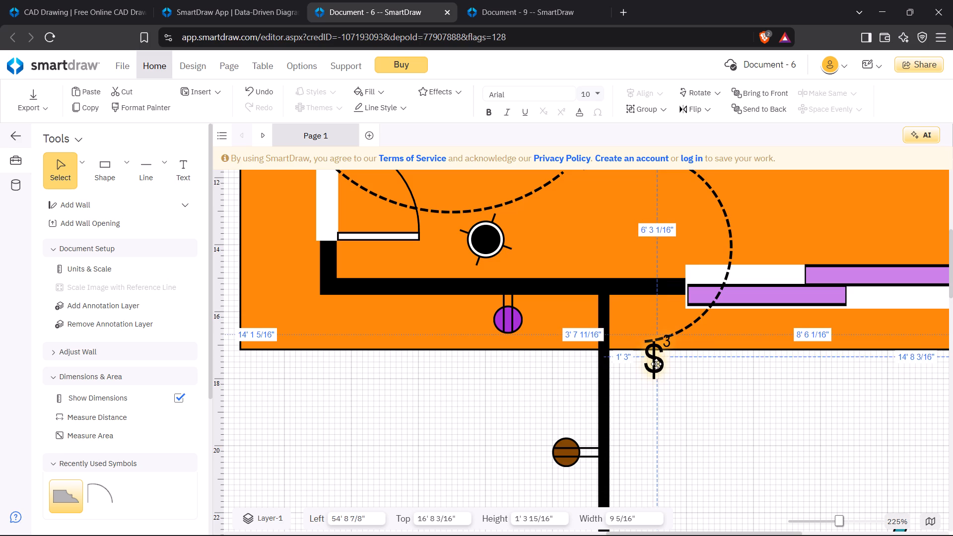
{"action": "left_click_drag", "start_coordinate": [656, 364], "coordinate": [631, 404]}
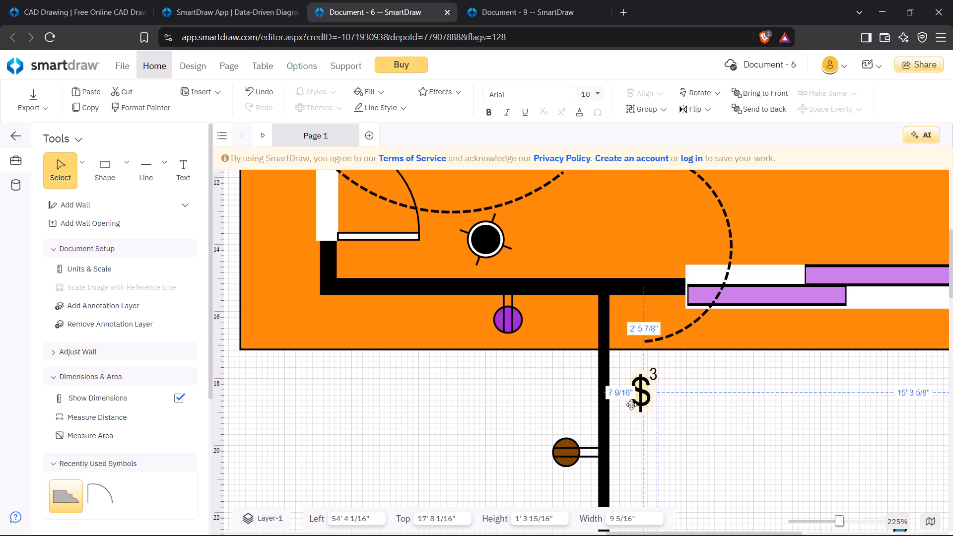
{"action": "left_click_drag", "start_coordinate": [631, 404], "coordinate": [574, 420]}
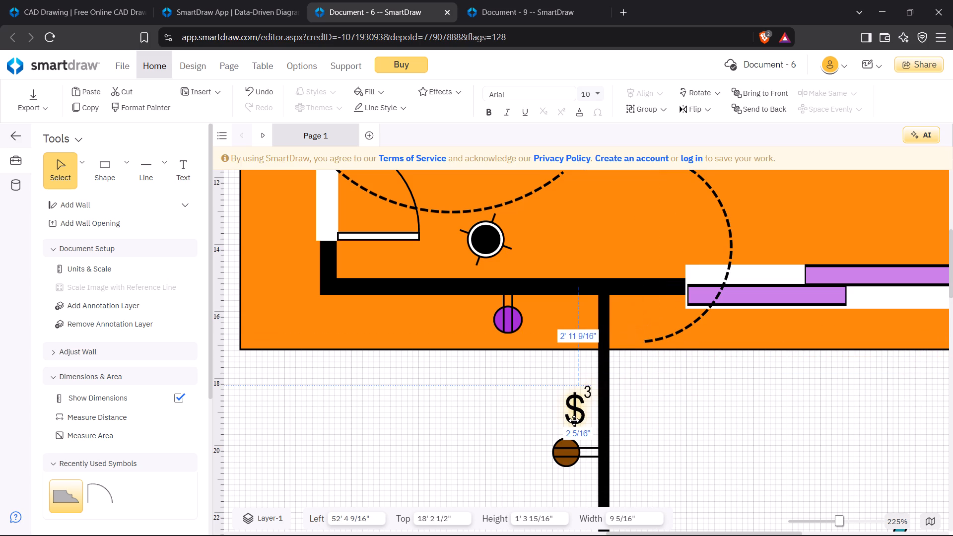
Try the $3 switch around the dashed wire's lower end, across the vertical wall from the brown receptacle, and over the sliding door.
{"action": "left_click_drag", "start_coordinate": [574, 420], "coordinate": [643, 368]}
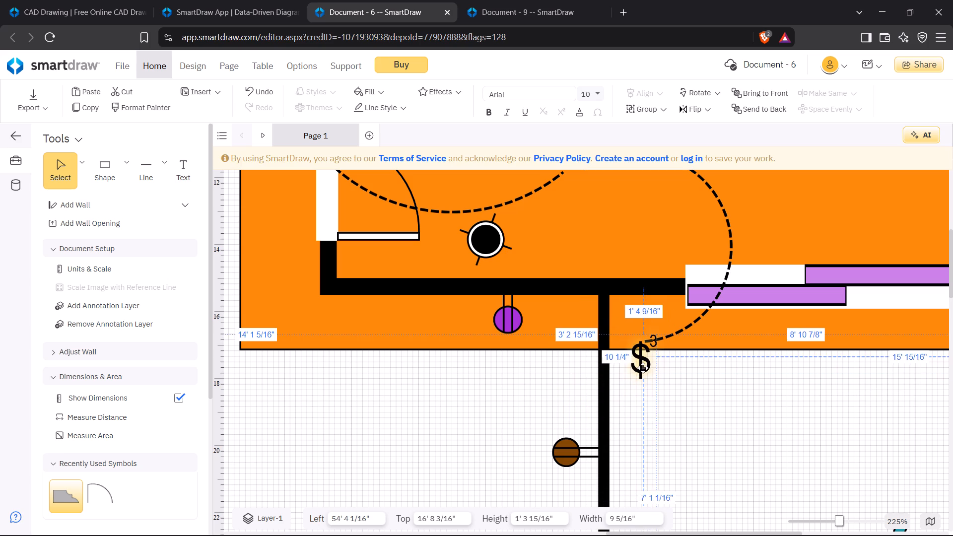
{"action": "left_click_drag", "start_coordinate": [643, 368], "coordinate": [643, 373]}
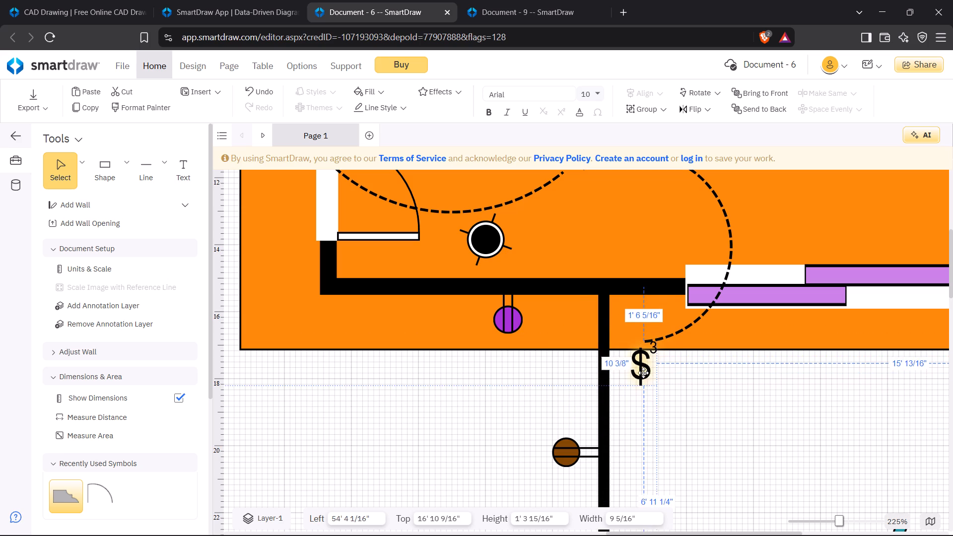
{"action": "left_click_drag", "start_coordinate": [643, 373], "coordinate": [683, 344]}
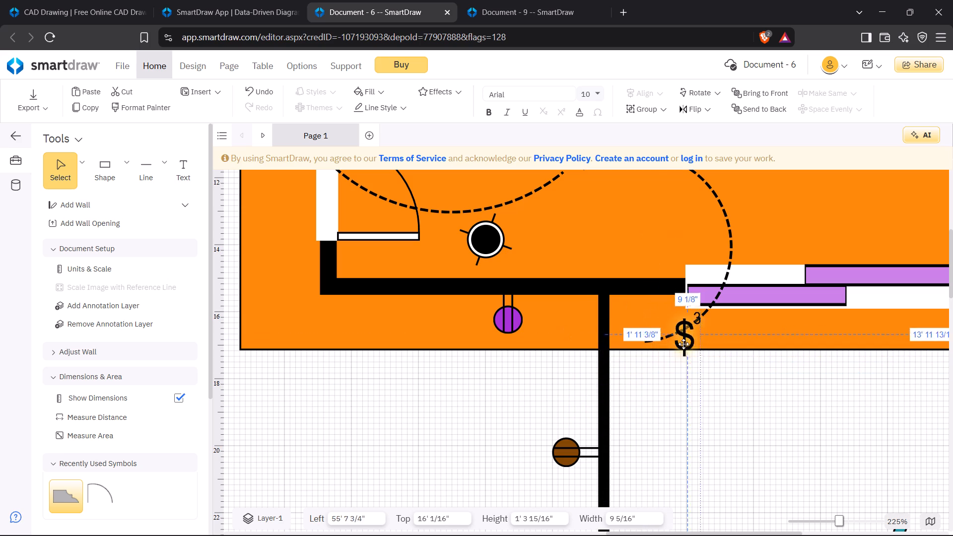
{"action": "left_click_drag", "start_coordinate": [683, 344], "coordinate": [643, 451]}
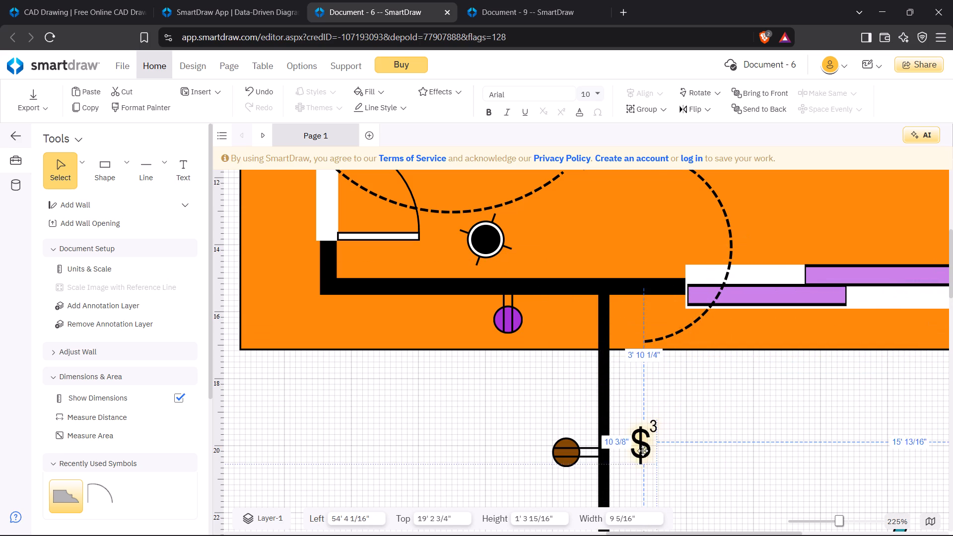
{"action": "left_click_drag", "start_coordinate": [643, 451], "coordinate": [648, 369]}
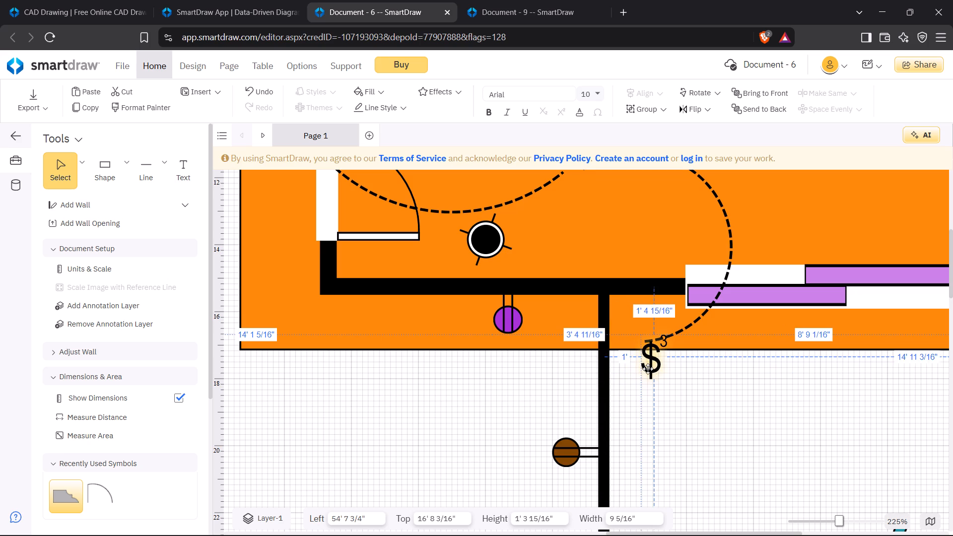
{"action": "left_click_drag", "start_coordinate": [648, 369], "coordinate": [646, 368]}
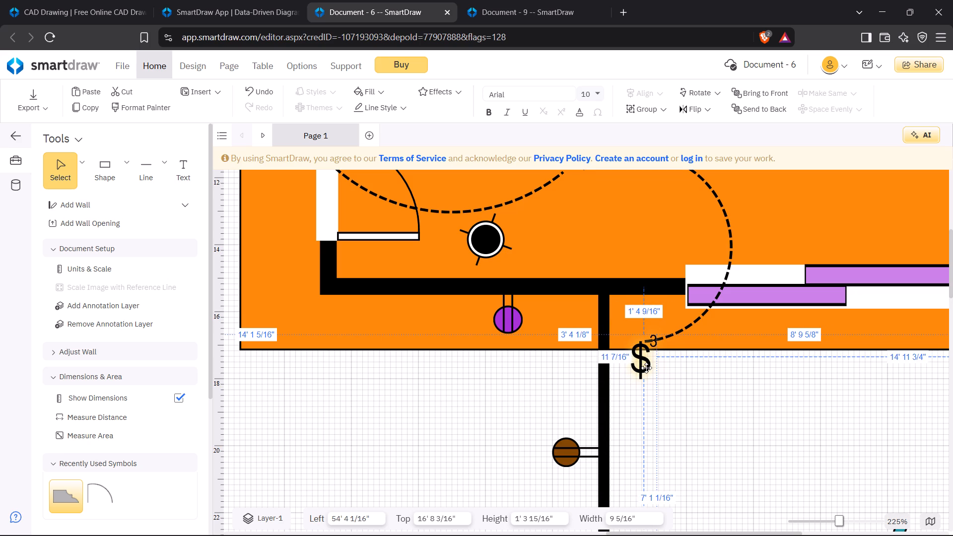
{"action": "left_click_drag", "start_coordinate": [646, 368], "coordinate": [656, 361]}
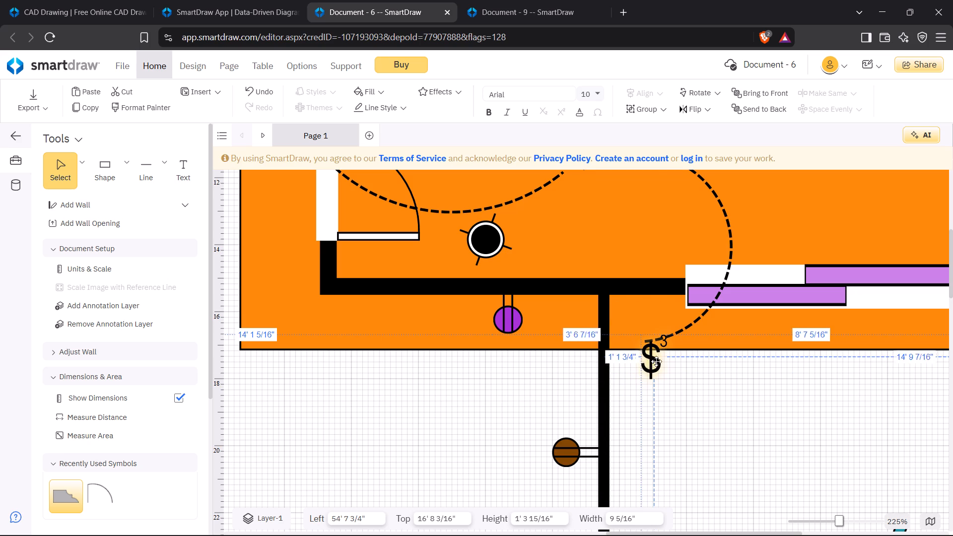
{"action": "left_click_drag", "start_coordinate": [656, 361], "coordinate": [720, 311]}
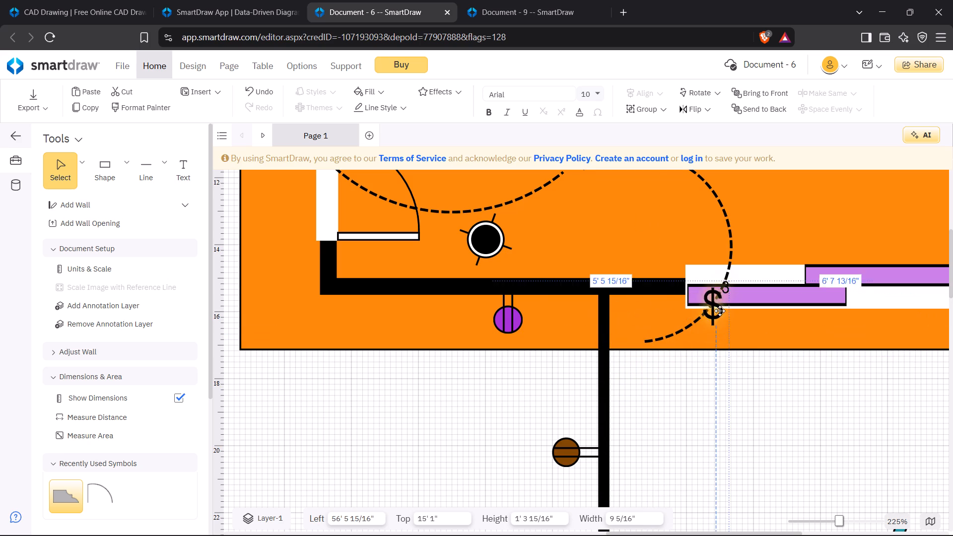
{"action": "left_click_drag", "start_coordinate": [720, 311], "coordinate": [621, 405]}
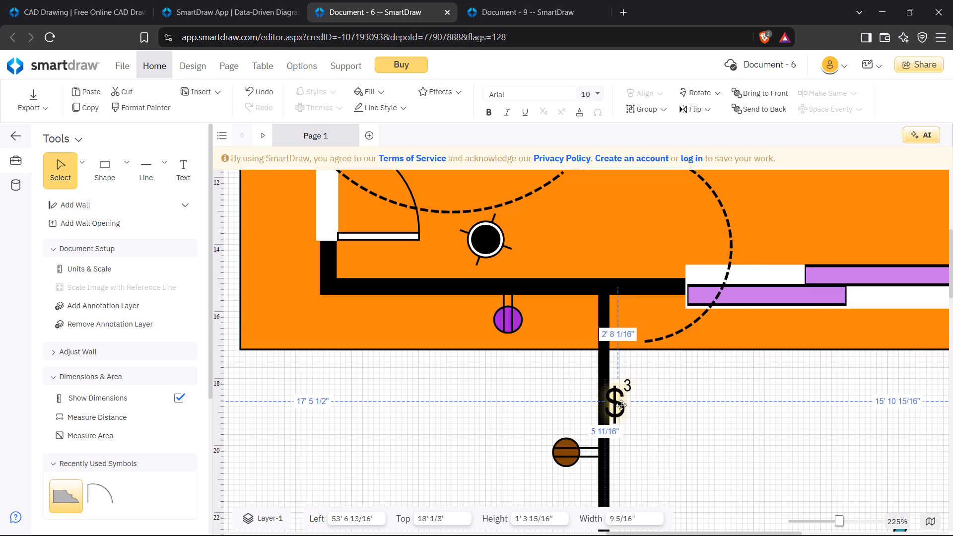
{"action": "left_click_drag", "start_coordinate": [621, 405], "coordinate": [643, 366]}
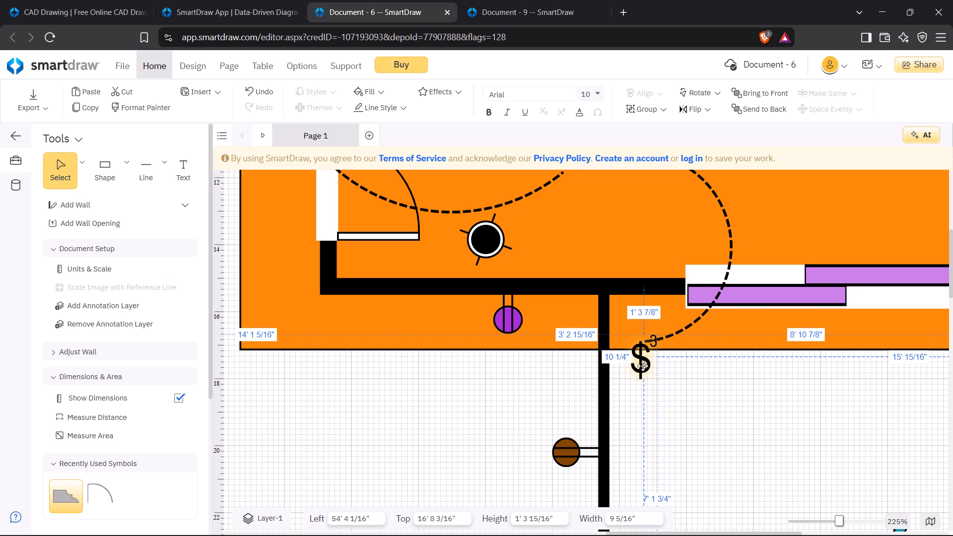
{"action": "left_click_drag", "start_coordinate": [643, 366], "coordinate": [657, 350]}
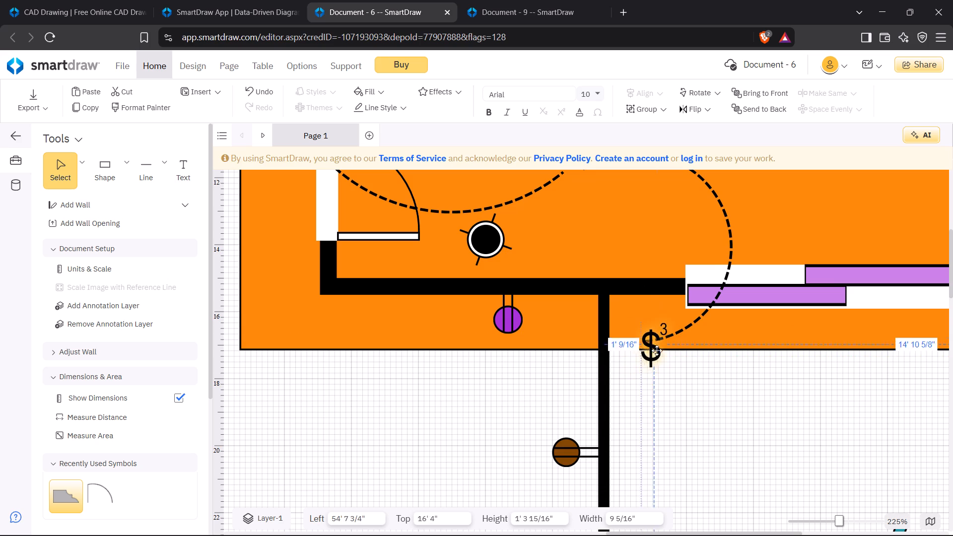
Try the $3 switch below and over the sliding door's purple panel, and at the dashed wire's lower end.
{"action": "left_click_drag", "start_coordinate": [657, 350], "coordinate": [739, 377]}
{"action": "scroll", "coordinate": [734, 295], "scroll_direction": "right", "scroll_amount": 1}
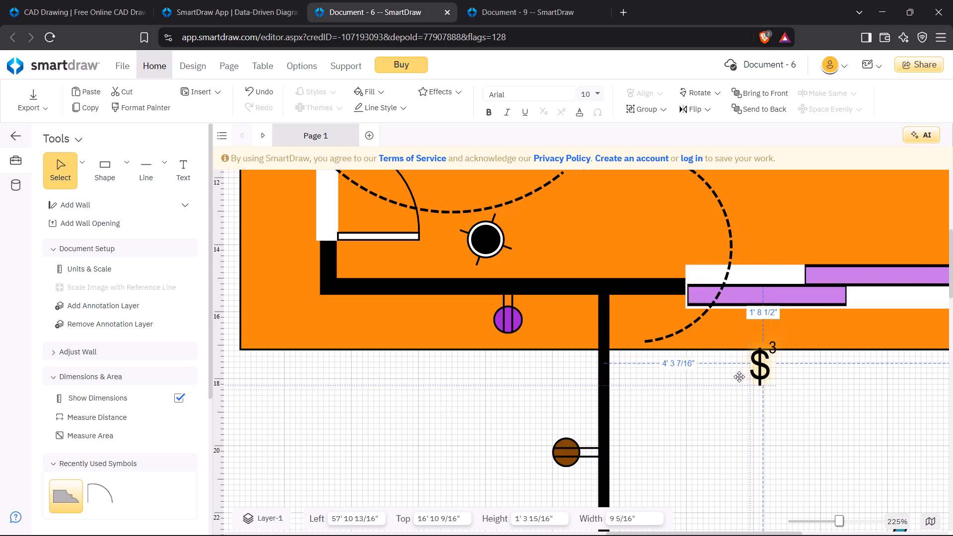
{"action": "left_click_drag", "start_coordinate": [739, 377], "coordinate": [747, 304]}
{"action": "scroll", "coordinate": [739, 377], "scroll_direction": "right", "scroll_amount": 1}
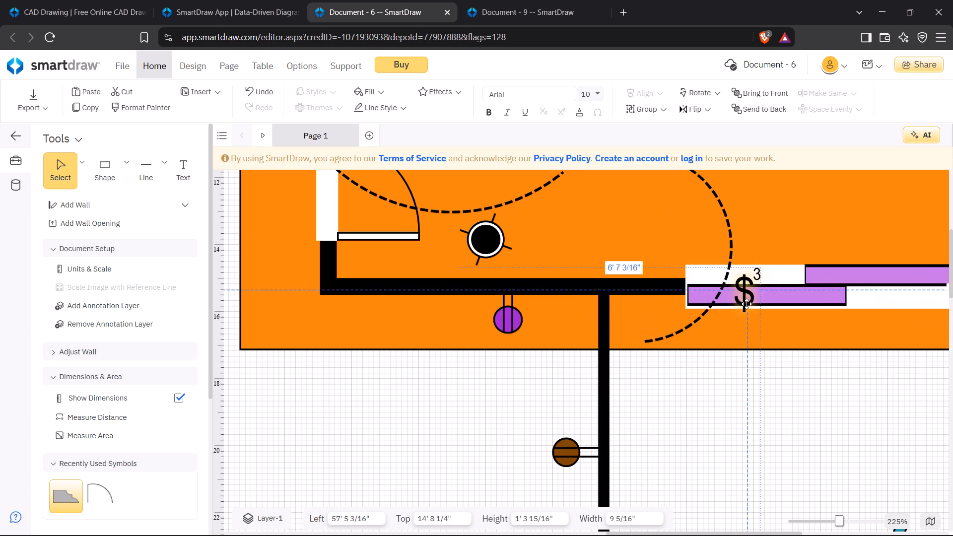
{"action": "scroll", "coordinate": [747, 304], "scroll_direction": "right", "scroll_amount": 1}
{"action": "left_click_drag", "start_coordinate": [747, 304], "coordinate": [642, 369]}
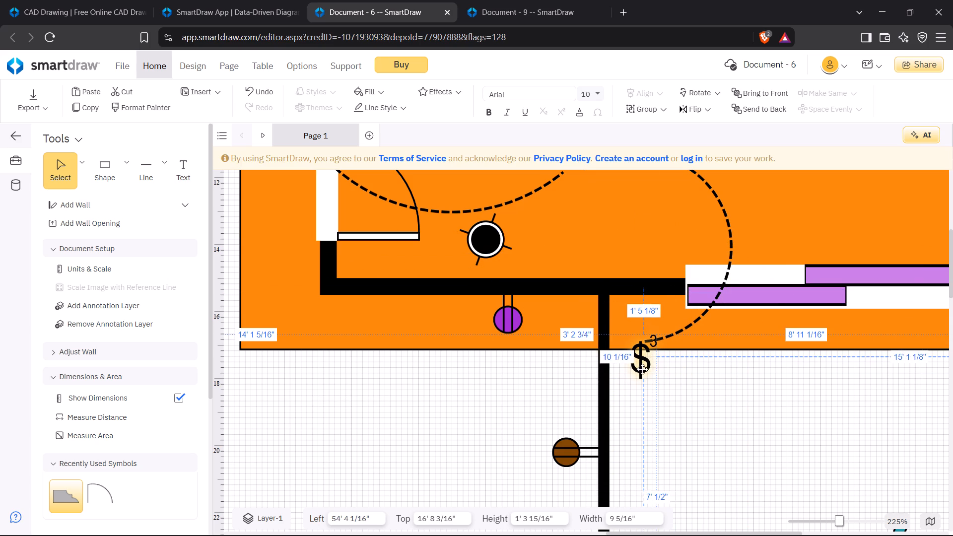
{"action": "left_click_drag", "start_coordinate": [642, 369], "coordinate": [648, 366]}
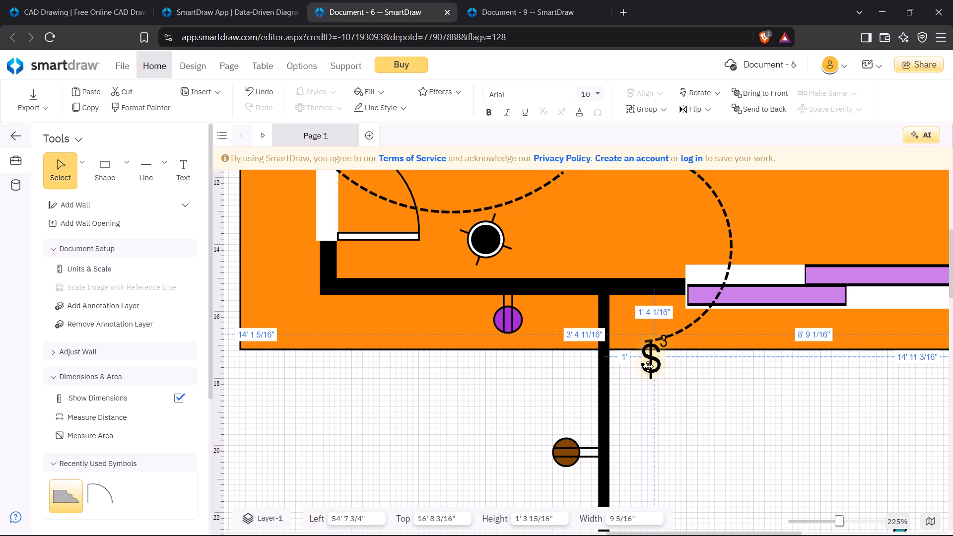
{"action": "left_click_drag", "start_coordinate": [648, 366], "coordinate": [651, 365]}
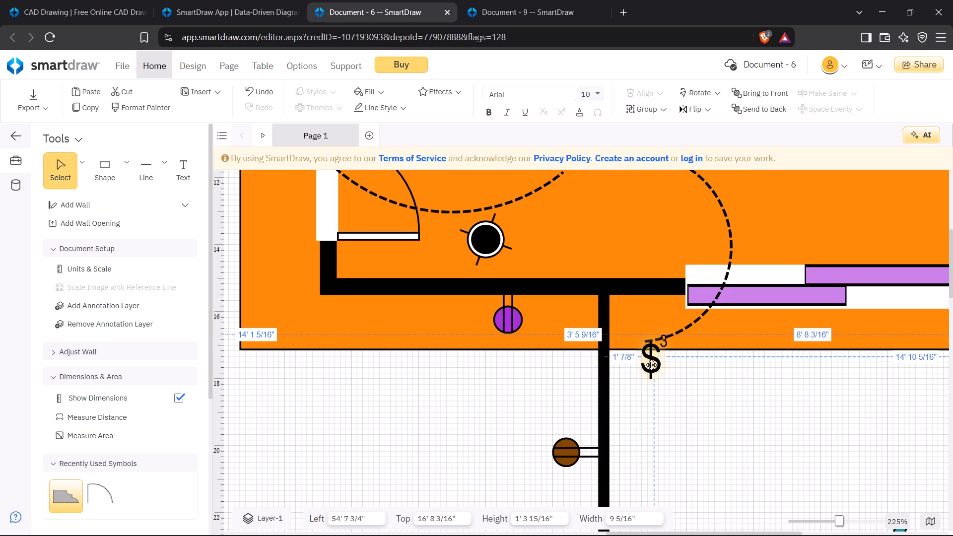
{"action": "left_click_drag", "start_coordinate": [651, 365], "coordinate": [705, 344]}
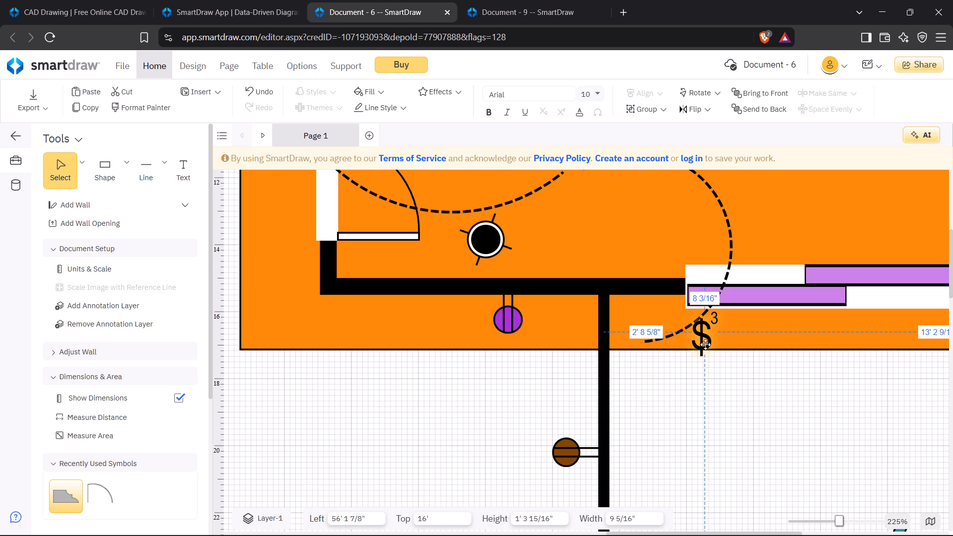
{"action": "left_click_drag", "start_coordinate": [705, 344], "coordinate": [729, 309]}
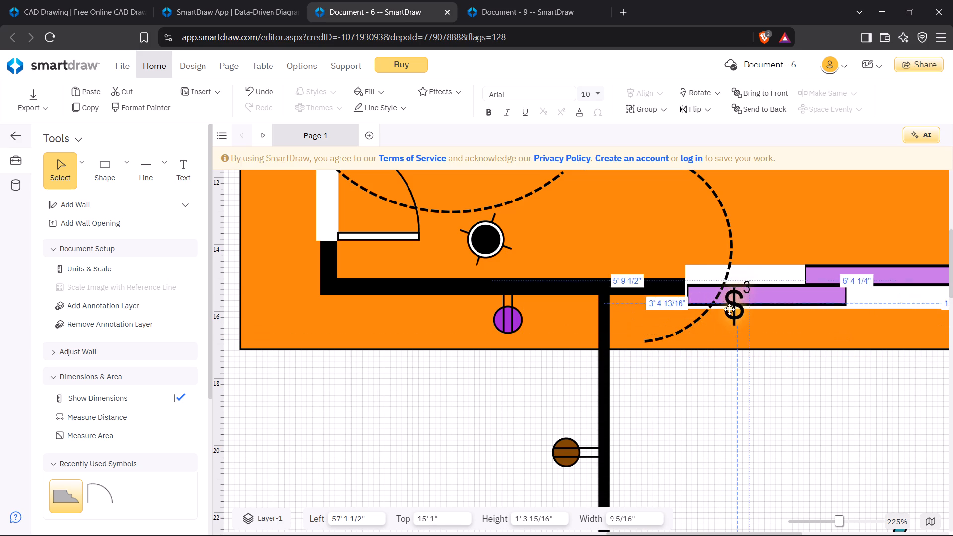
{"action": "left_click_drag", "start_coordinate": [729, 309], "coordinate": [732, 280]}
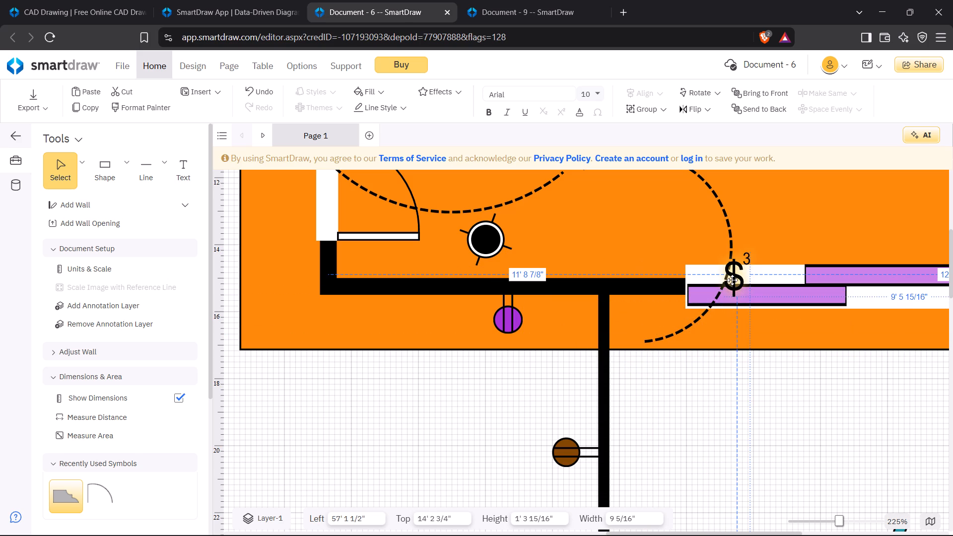
Place the $3 switch at the dashed wire's lower end, at about 54' 4 1/16" left and 16' 8 3/16" top.
{"action": "left_click_drag", "start_coordinate": [732, 280], "coordinate": [635, 380]}
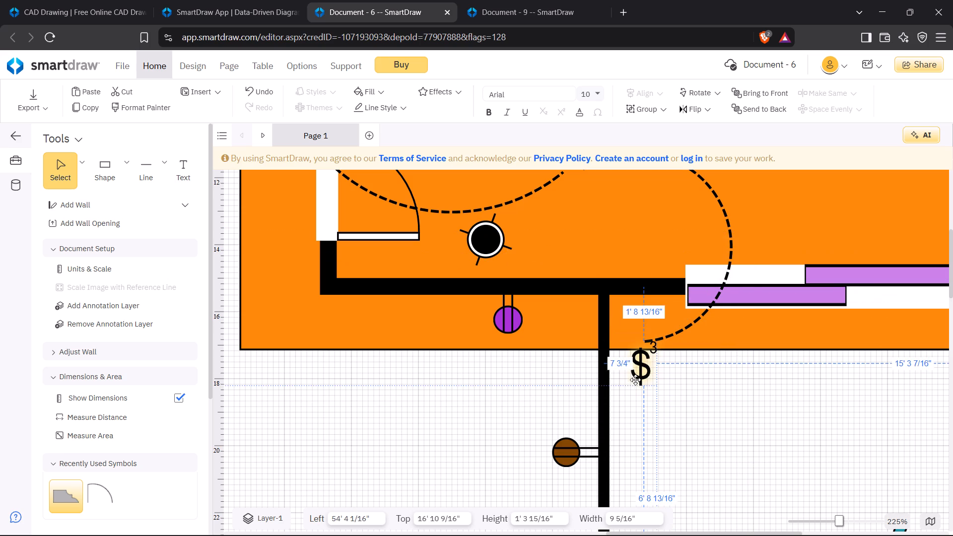
{"action": "left_click_drag", "start_coordinate": [635, 380], "coordinate": [644, 367]}
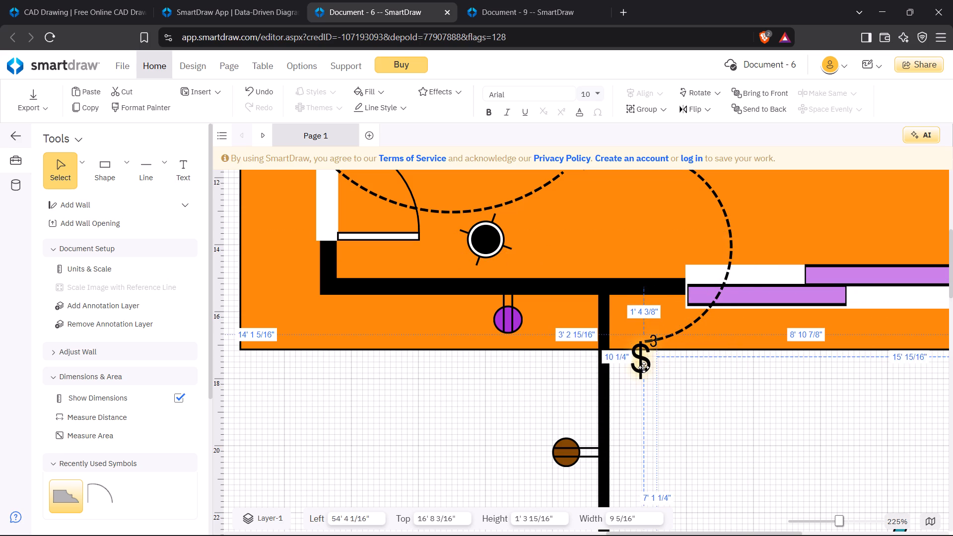
{"action": "left_click_drag", "start_coordinate": [644, 367], "coordinate": [646, 367]}
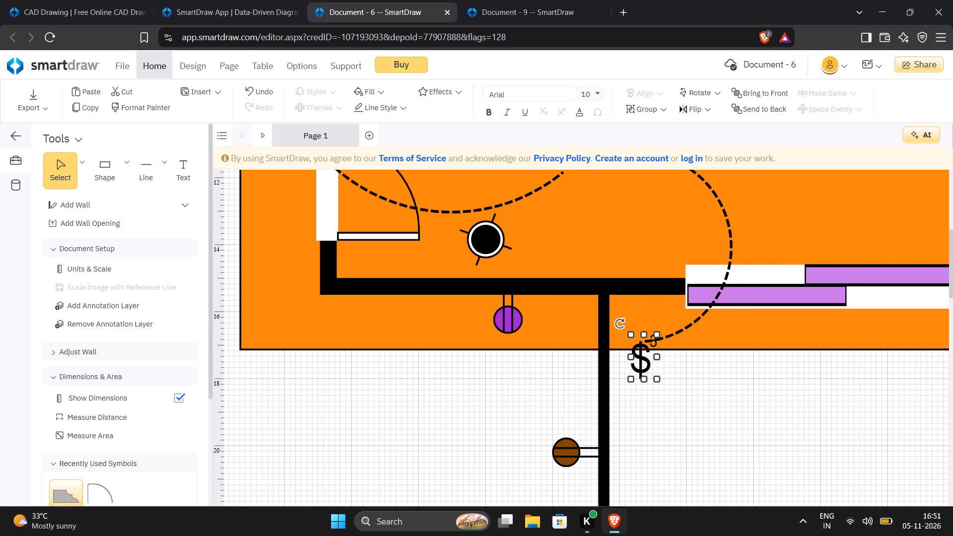
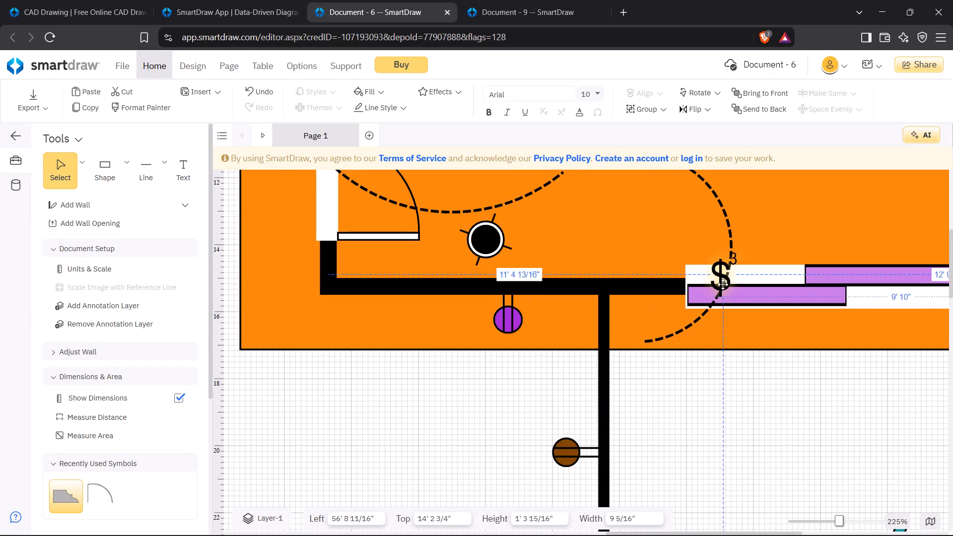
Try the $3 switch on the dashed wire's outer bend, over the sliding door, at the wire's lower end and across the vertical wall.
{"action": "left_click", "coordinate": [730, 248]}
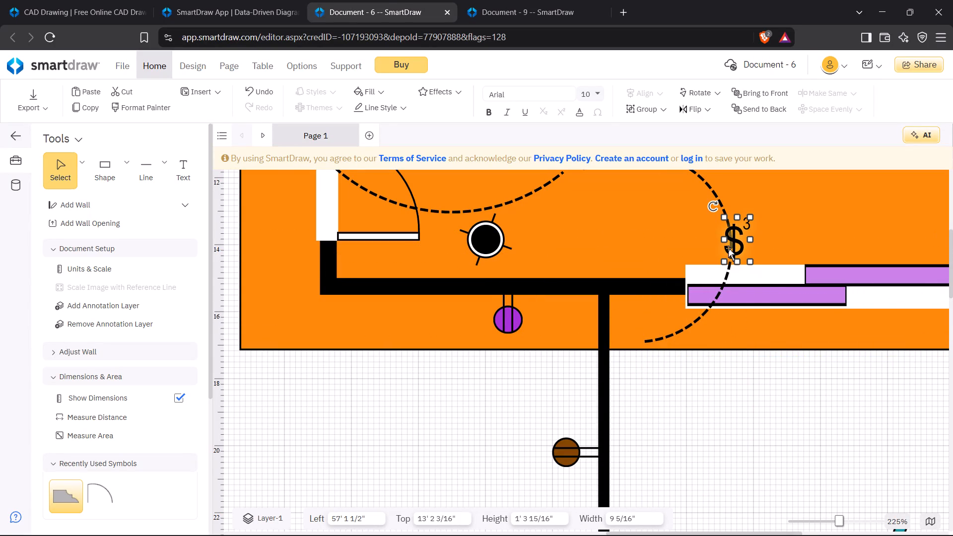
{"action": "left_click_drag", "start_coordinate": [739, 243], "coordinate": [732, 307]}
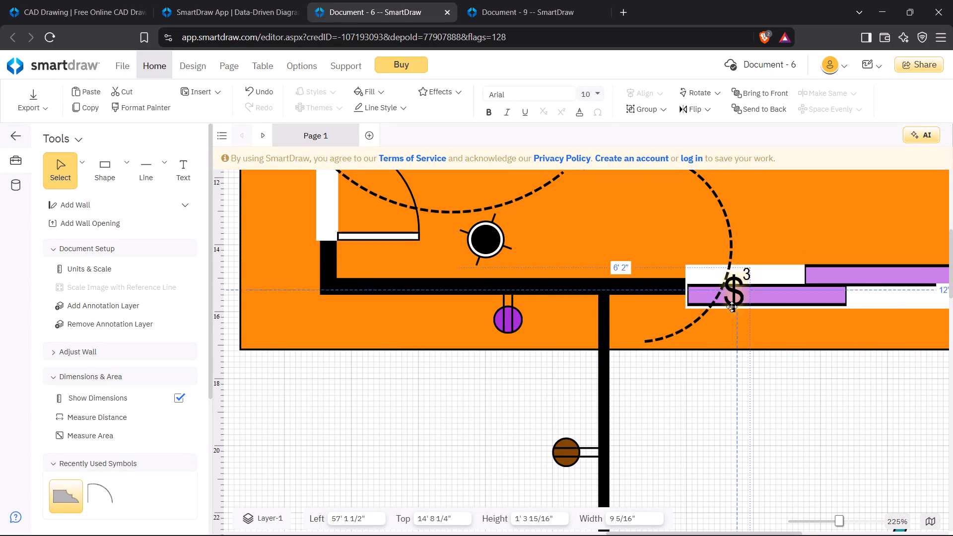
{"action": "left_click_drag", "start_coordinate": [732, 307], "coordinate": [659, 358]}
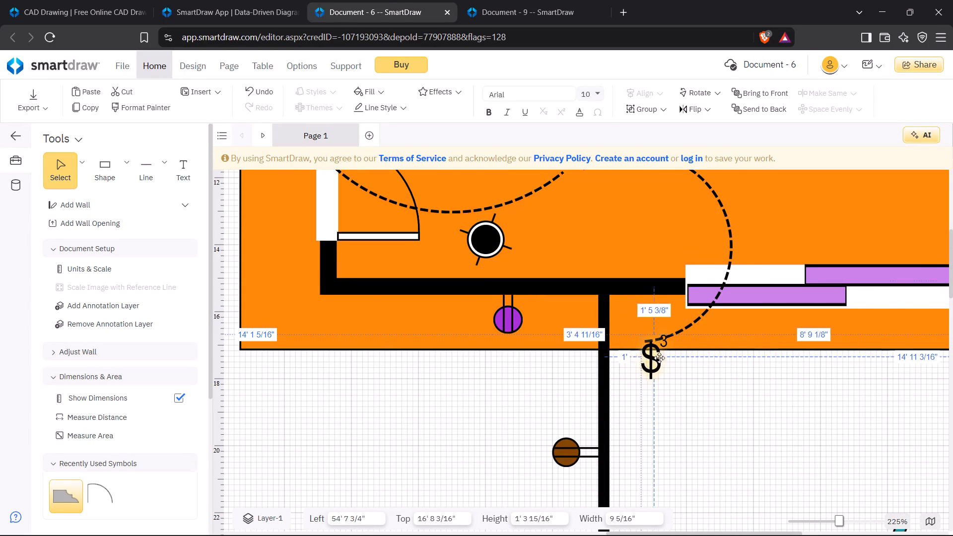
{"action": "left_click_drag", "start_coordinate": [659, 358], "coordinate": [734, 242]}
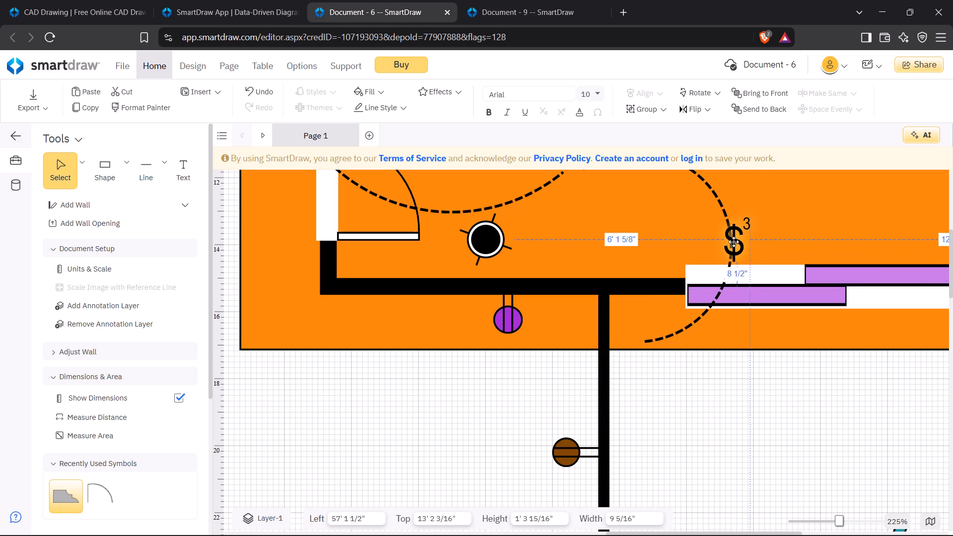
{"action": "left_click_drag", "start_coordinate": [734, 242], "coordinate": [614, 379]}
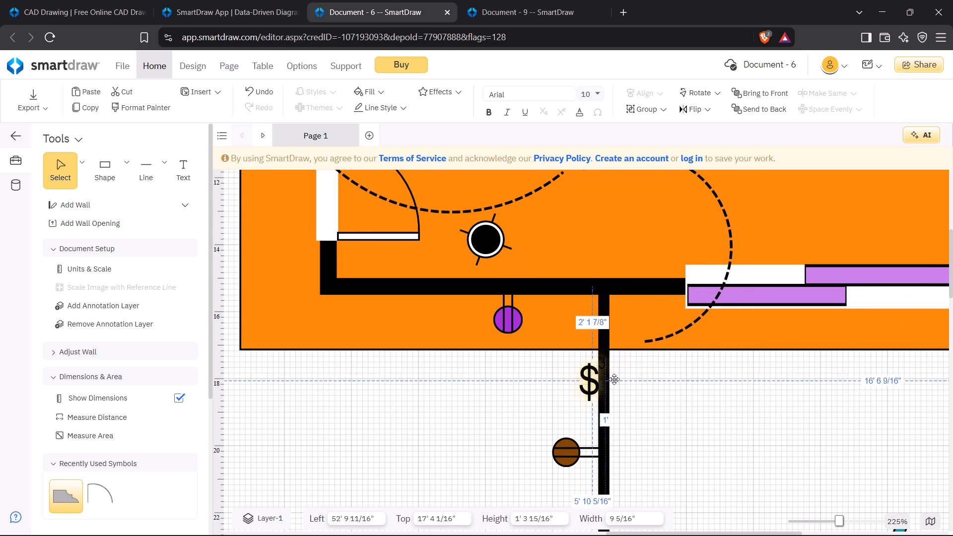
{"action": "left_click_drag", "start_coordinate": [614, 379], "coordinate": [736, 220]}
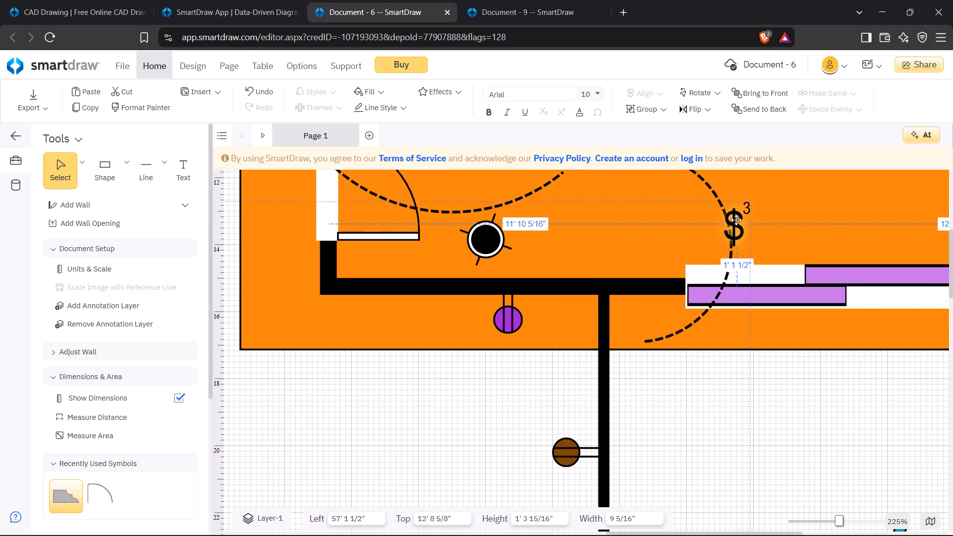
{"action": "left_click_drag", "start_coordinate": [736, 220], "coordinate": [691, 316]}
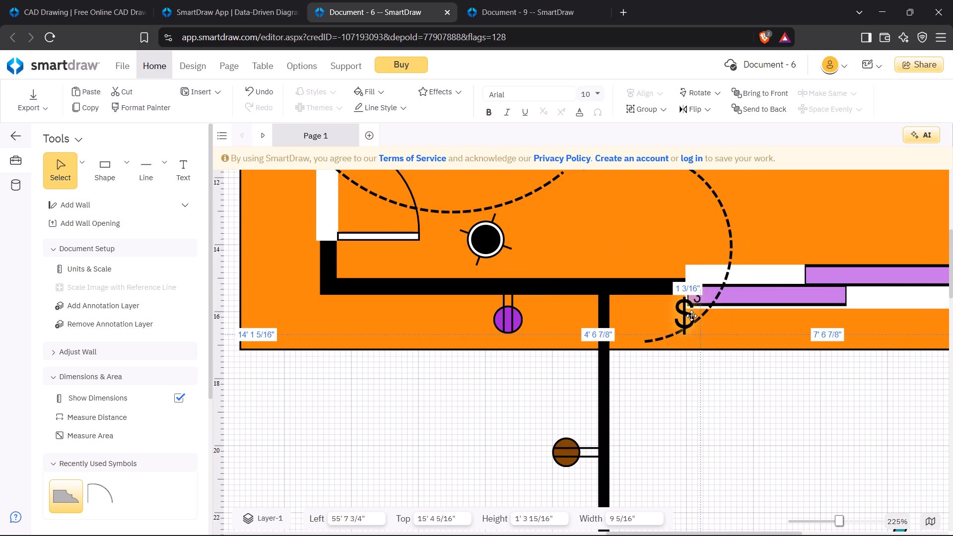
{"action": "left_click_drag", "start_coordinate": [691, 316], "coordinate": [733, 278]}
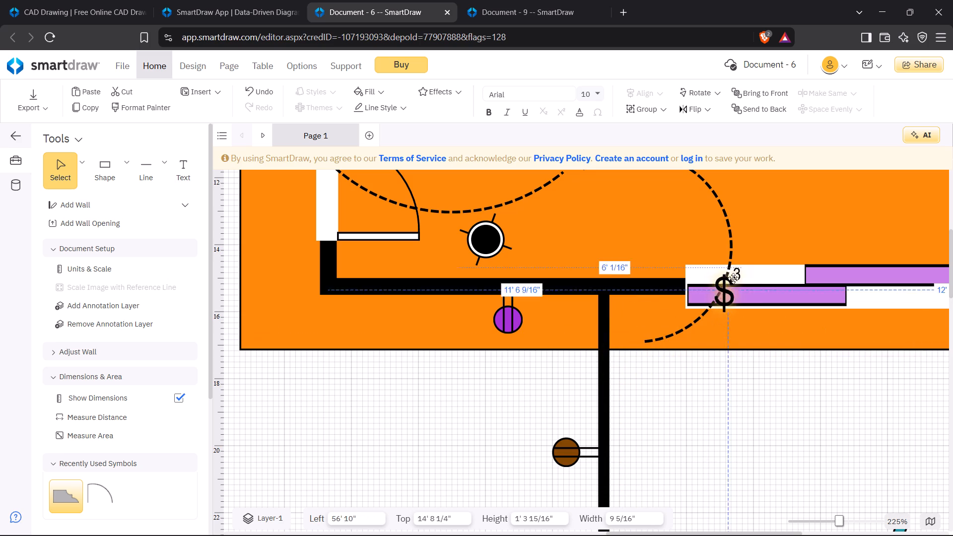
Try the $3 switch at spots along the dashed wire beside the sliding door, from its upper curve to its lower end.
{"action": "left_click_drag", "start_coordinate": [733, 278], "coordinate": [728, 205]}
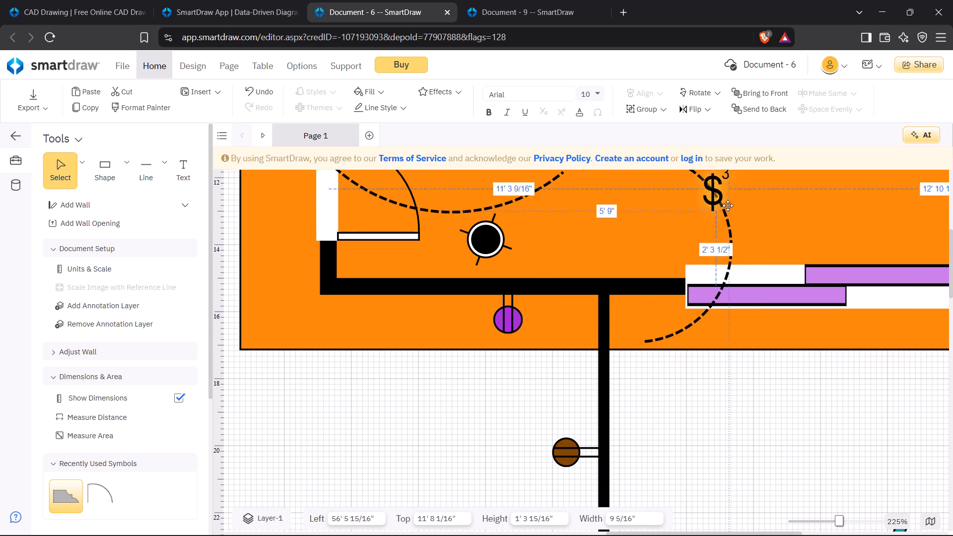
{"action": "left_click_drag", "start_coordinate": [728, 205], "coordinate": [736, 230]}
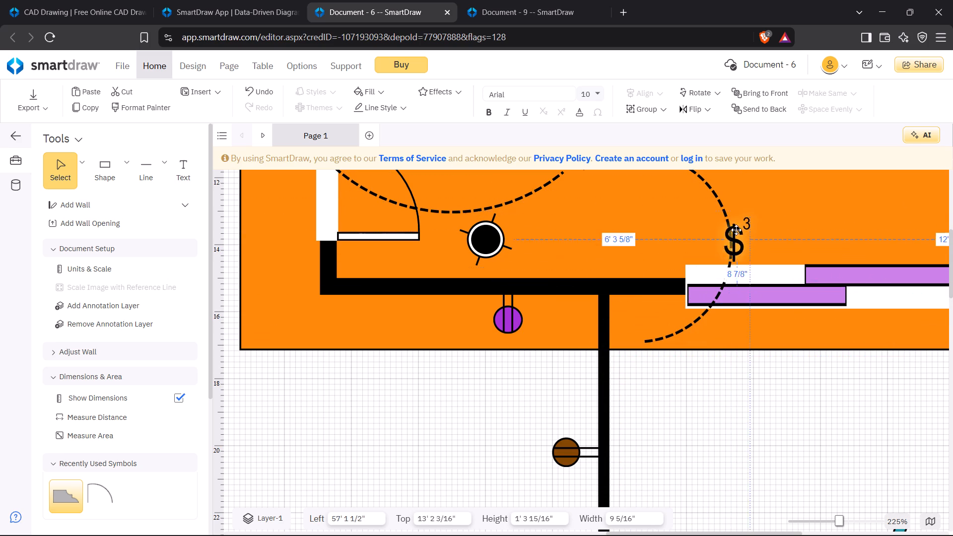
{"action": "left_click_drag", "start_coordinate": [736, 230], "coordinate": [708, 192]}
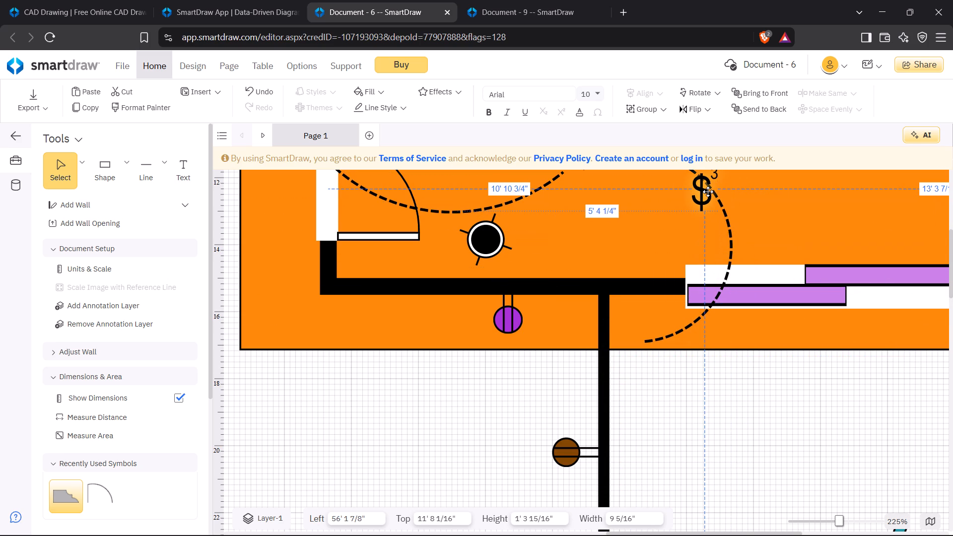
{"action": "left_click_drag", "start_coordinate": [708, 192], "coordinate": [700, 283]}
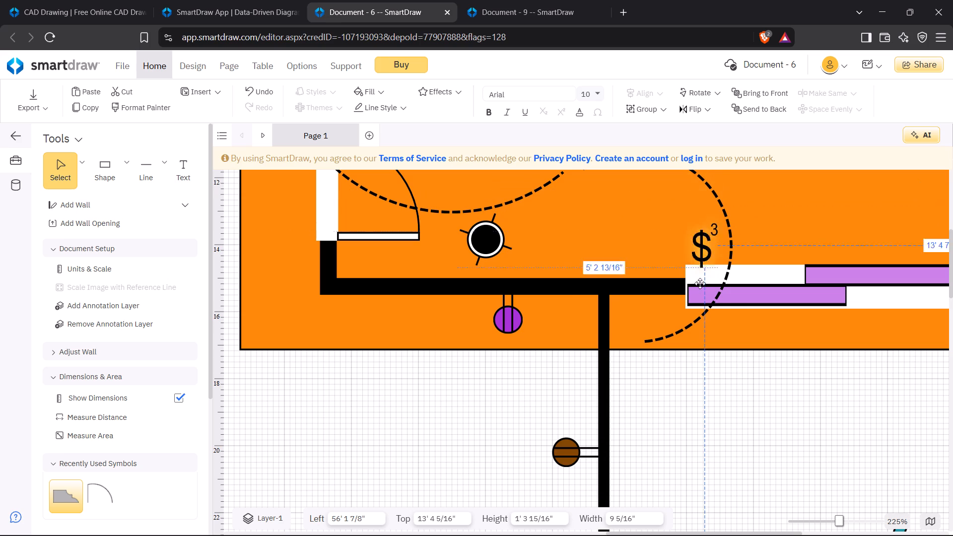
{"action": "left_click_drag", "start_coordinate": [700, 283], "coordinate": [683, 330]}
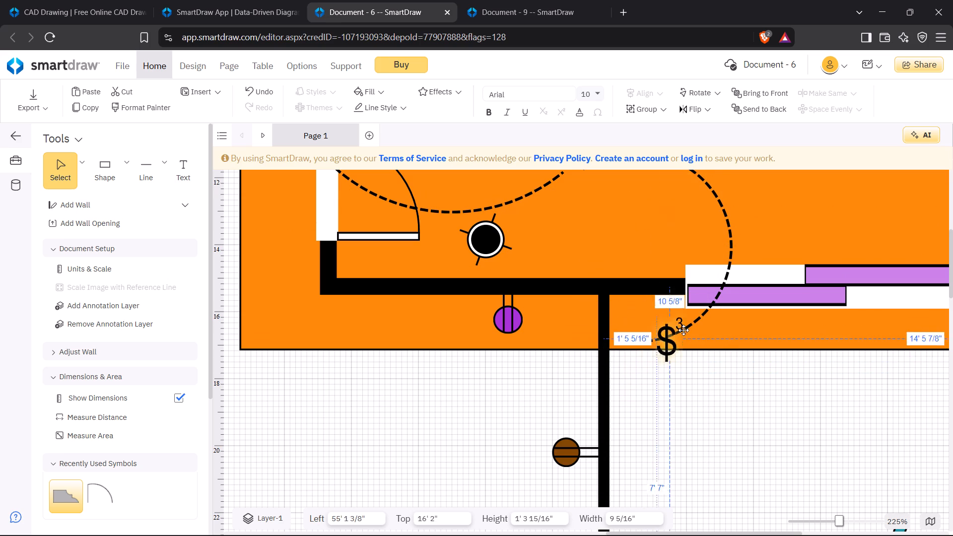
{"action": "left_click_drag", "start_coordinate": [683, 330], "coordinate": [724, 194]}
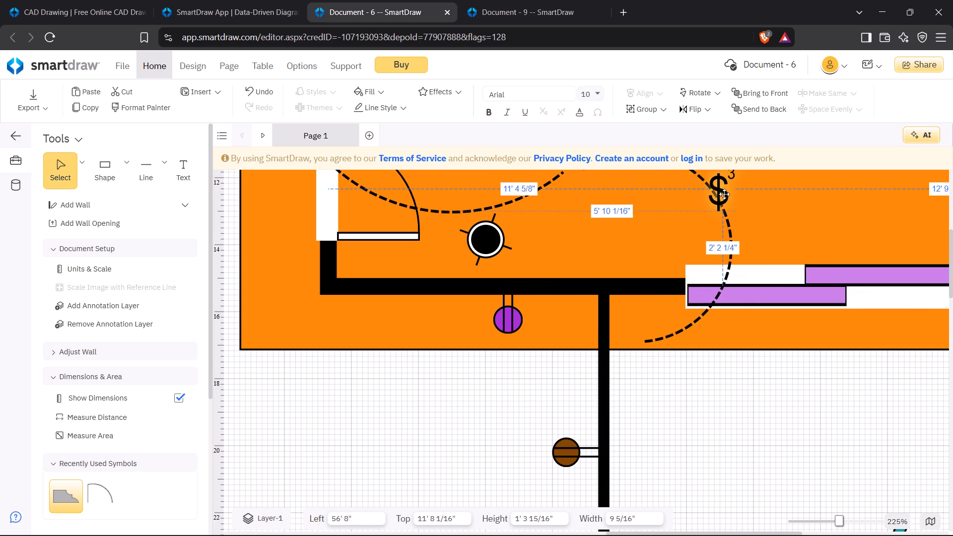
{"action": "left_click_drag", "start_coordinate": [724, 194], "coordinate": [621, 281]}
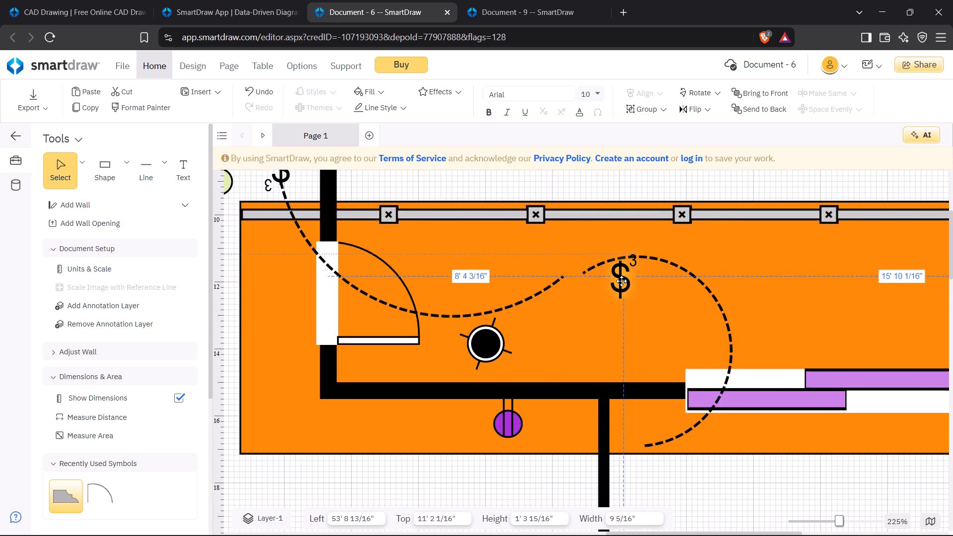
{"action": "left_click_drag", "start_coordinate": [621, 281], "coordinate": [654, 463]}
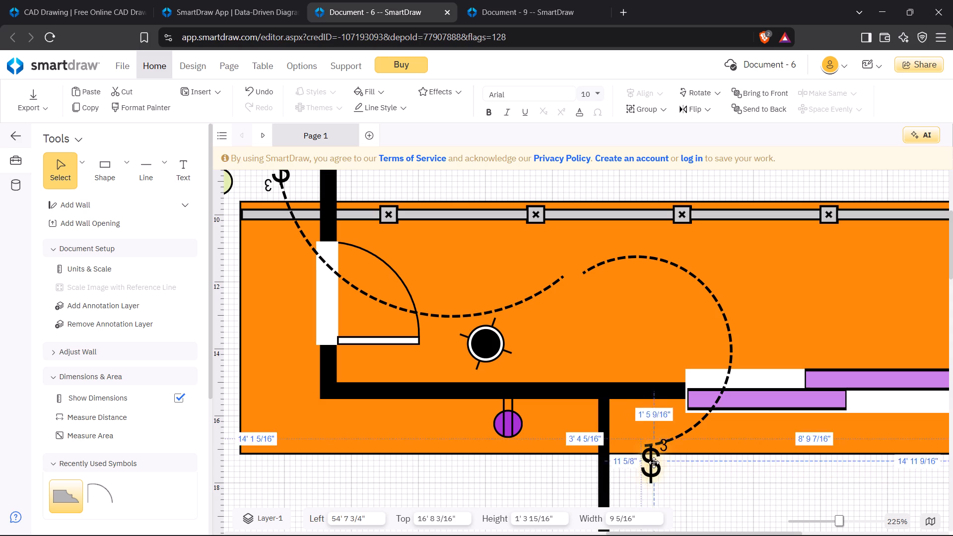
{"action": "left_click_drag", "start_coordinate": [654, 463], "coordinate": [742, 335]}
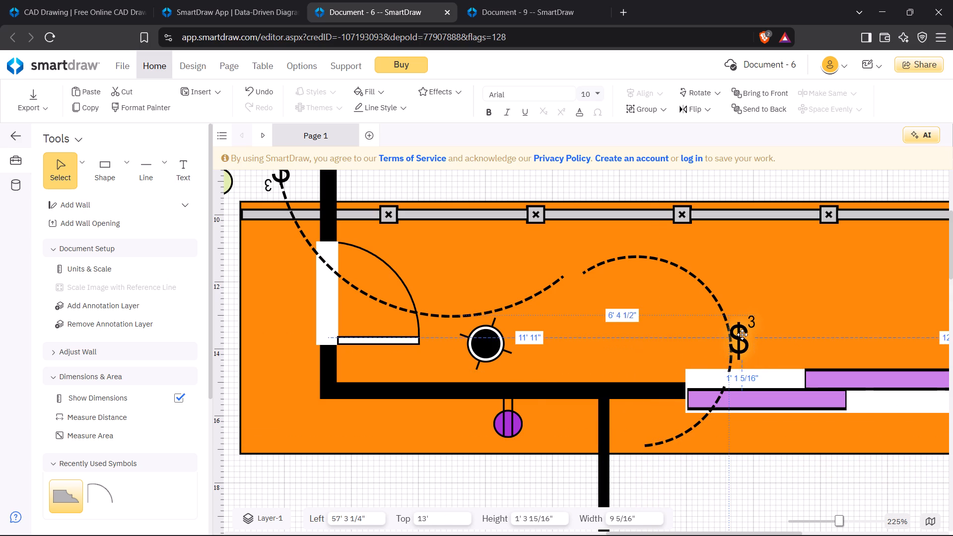
Move the $3 switch into the gap between the two dashed wires, at about 52' 2 15/16" left and 11' 2 1/16" top.
{"action": "left_click_drag", "start_coordinate": [742, 335], "coordinate": [546, 294]}
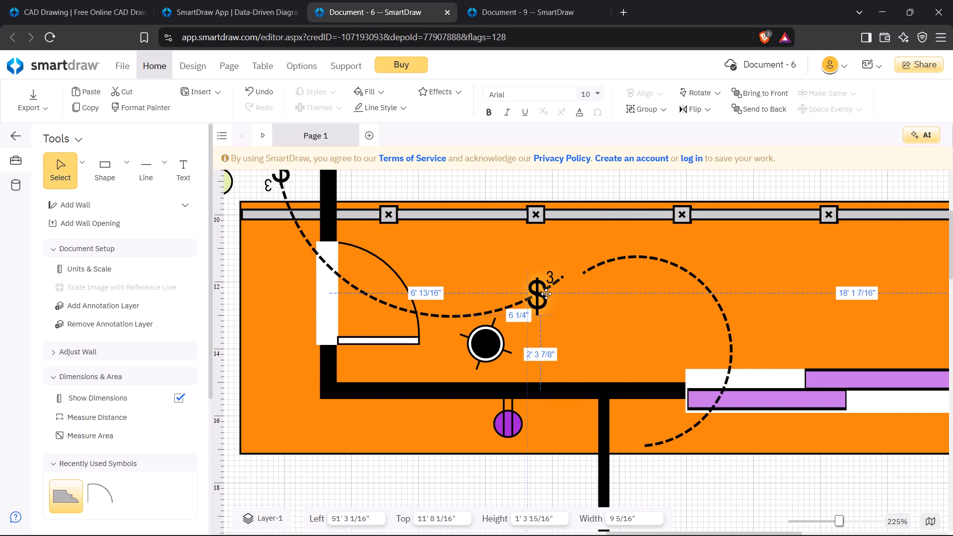
{"action": "left_click_drag", "start_coordinate": [546, 294], "coordinate": [597, 280]}
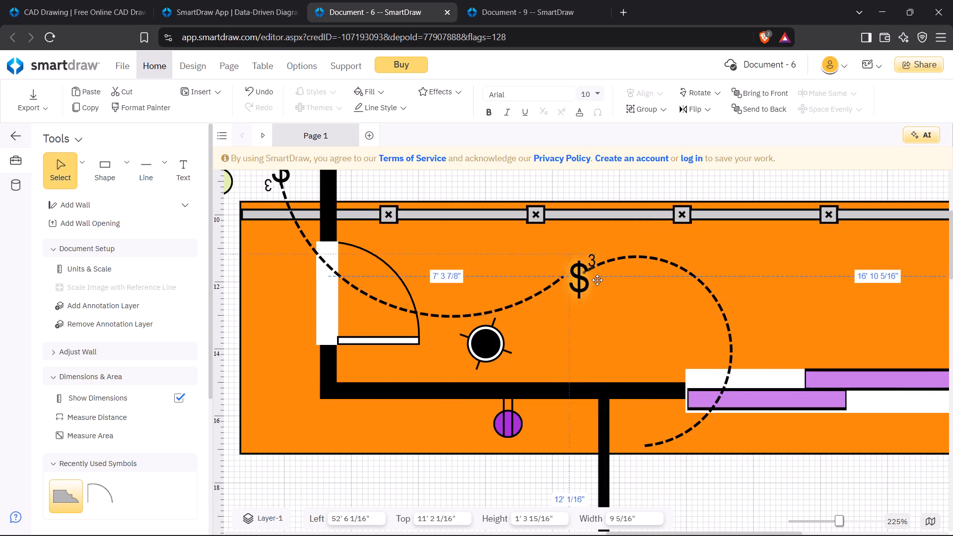
{"action": "left_click_drag", "start_coordinate": [597, 280], "coordinate": [517, 348]}
{"action": "left_click_drag", "start_coordinate": [517, 348], "coordinate": [578, 275]}
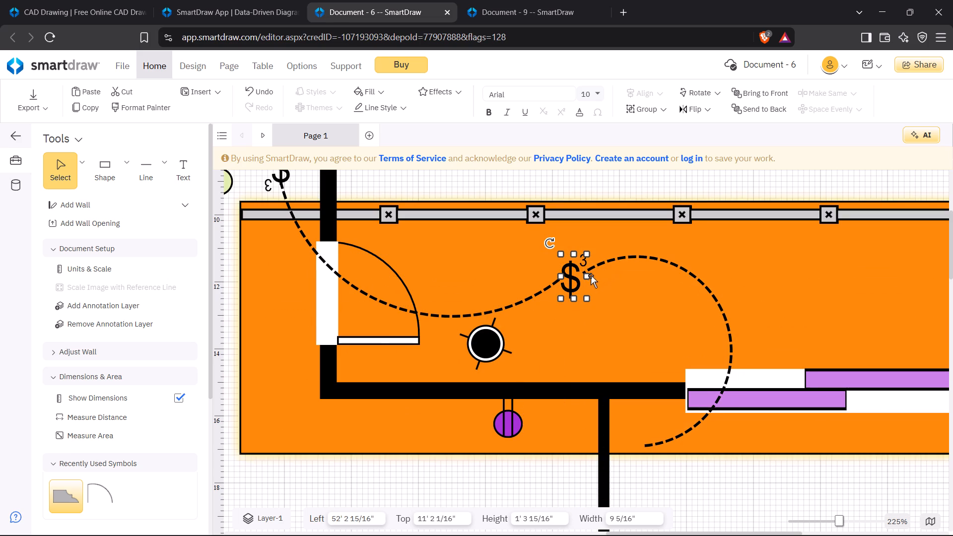
Enlarge the $3 switch between the dashed wires to about 1' 3 13/16" wide and 1' 6 9/16" high.
{"action": "left_click_drag", "start_coordinate": [590, 274], "coordinate": [603, 278]}
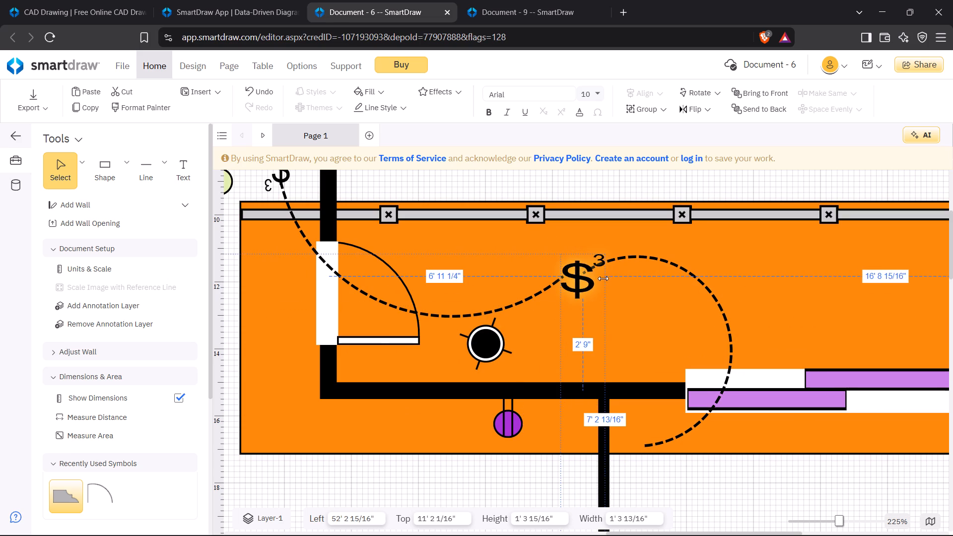
{"action": "left_click_drag", "start_coordinate": [603, 278], "coordinate": [594, 282]}
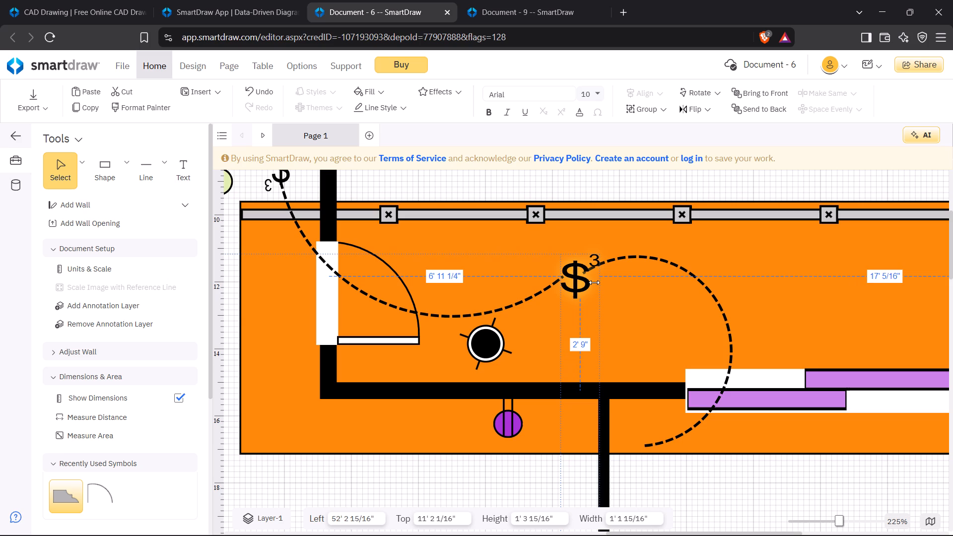
{"action": "left_click_drag", "start_coordinate": [594, 282], "coordinate": [591, 282]}
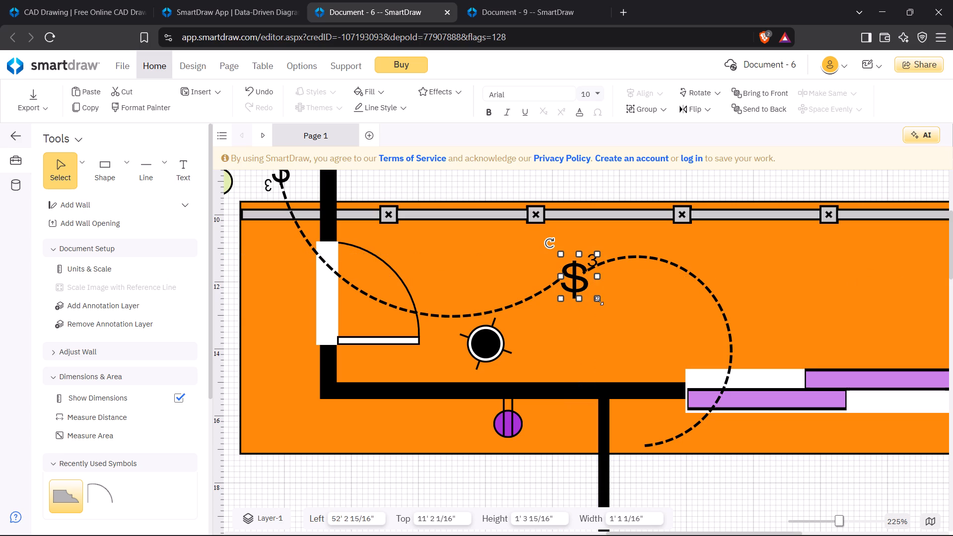
{"action": "left_click", "coordinate": [599, 301]}
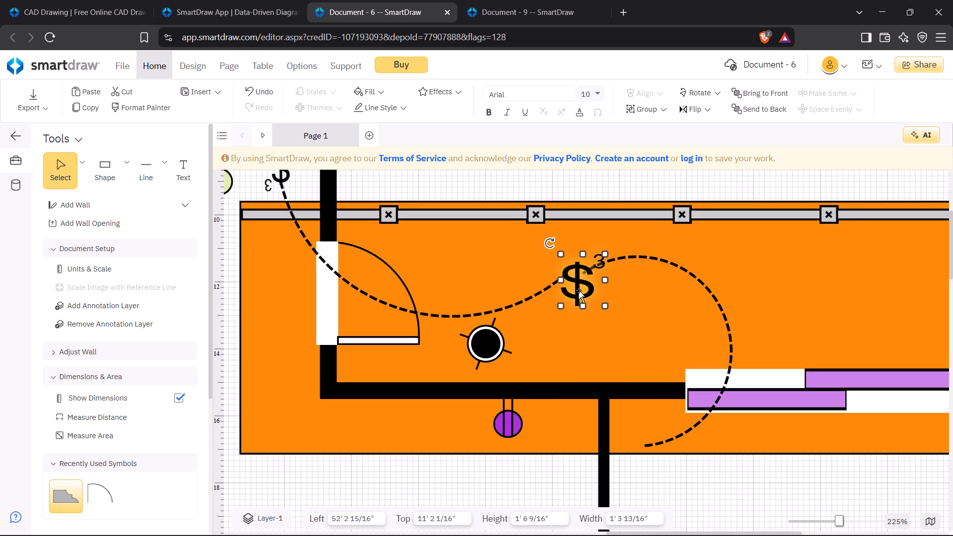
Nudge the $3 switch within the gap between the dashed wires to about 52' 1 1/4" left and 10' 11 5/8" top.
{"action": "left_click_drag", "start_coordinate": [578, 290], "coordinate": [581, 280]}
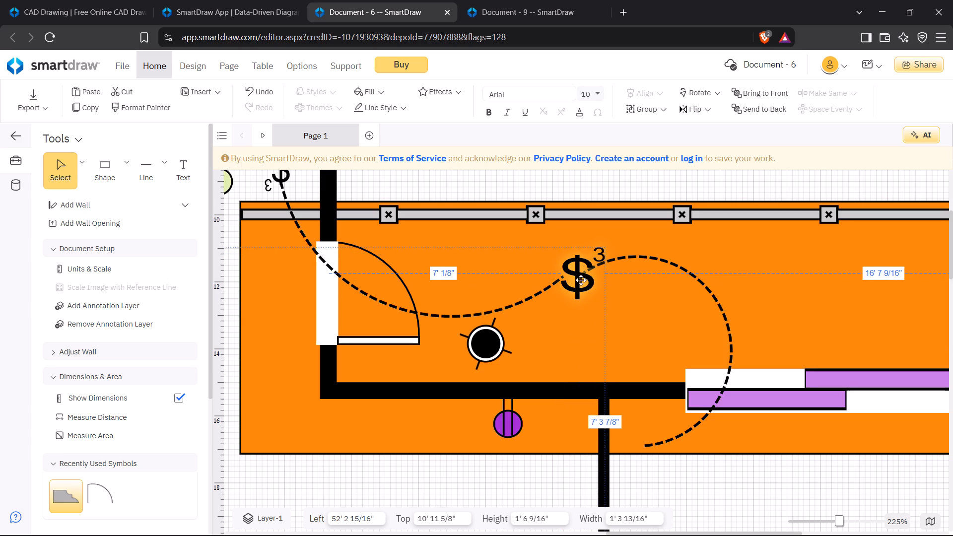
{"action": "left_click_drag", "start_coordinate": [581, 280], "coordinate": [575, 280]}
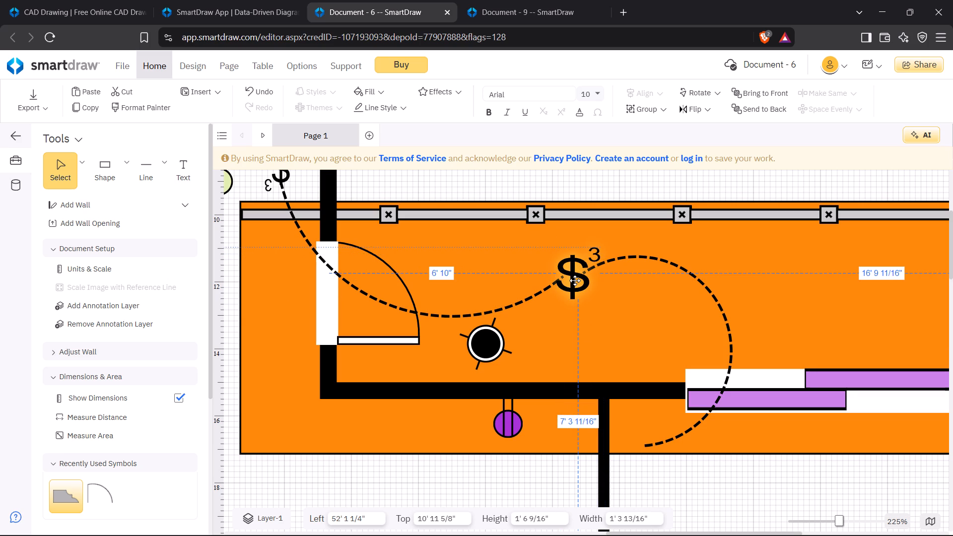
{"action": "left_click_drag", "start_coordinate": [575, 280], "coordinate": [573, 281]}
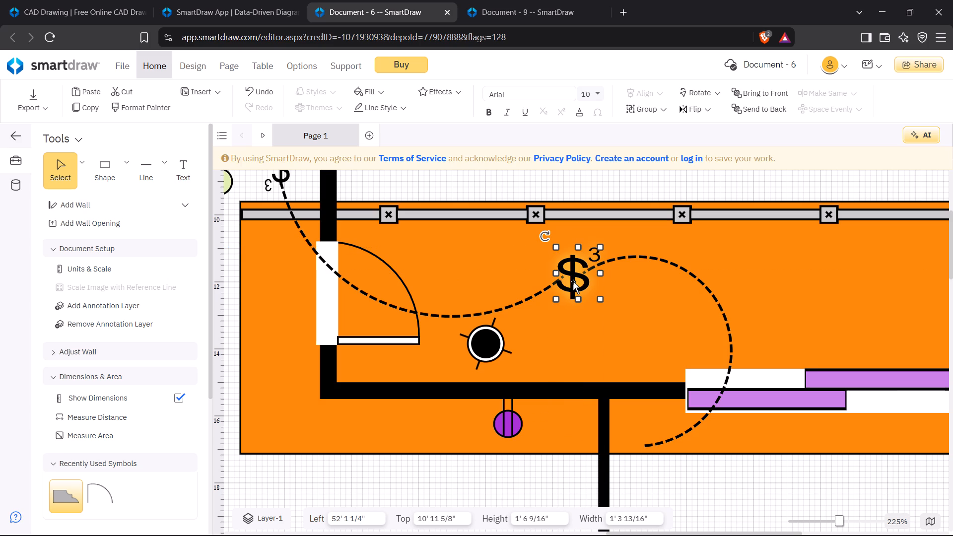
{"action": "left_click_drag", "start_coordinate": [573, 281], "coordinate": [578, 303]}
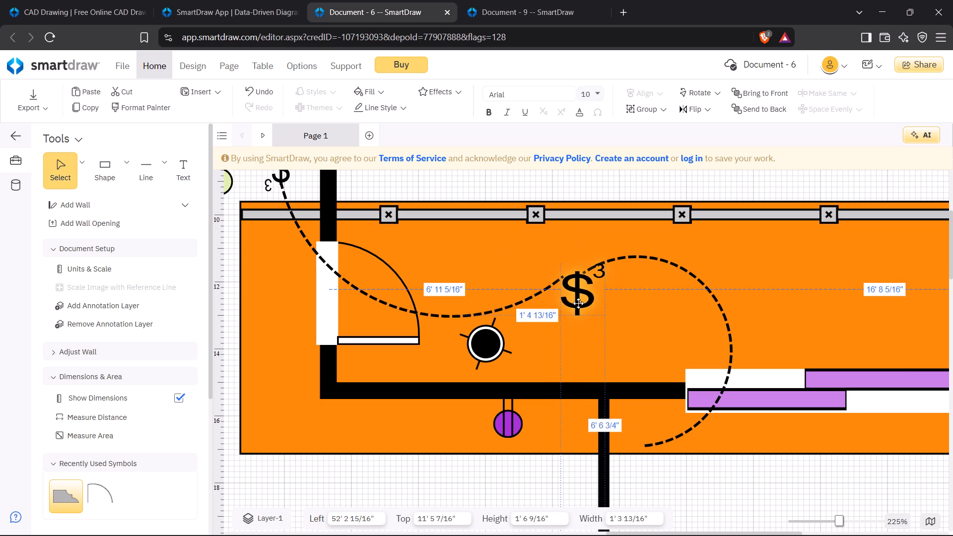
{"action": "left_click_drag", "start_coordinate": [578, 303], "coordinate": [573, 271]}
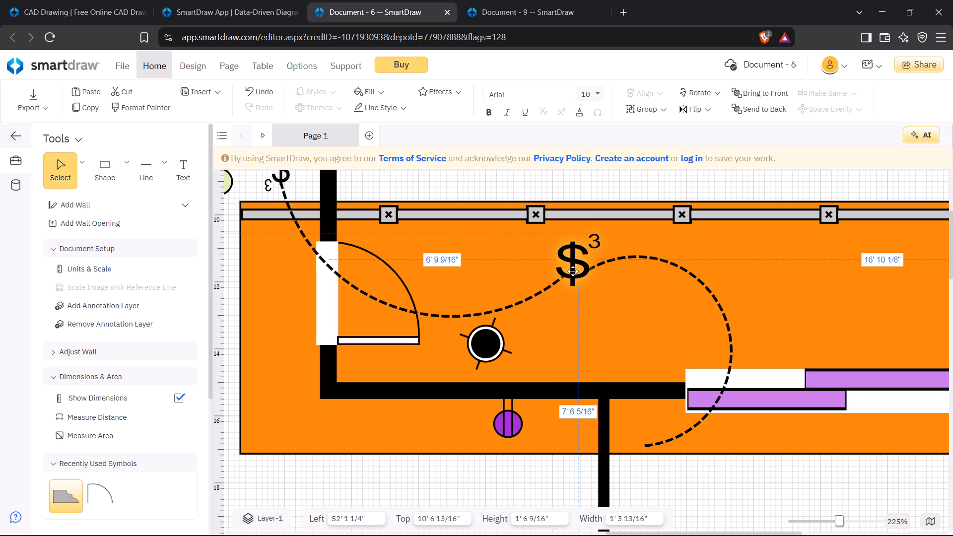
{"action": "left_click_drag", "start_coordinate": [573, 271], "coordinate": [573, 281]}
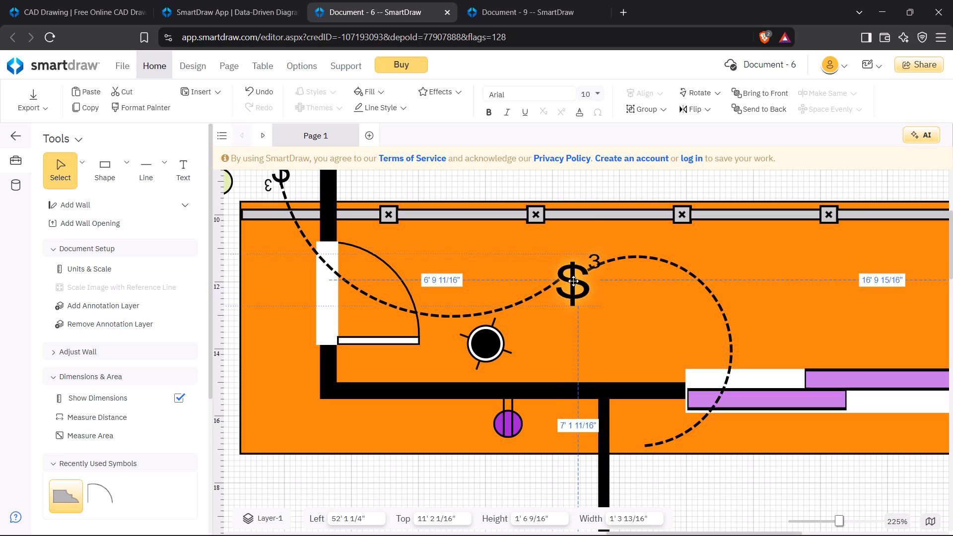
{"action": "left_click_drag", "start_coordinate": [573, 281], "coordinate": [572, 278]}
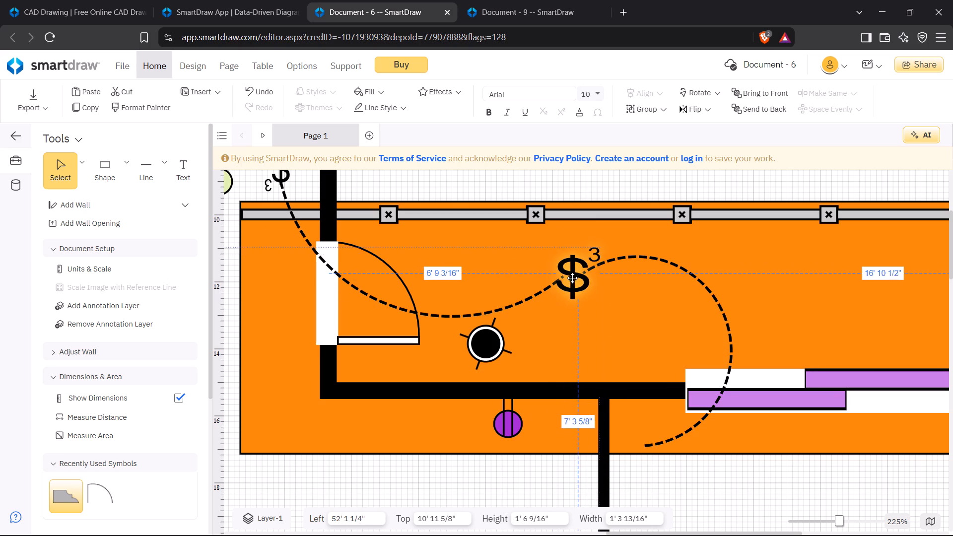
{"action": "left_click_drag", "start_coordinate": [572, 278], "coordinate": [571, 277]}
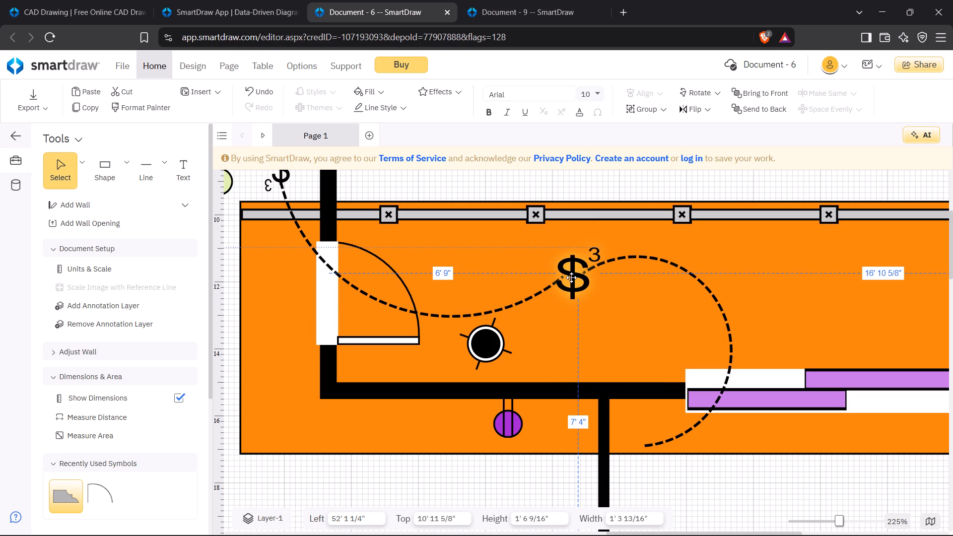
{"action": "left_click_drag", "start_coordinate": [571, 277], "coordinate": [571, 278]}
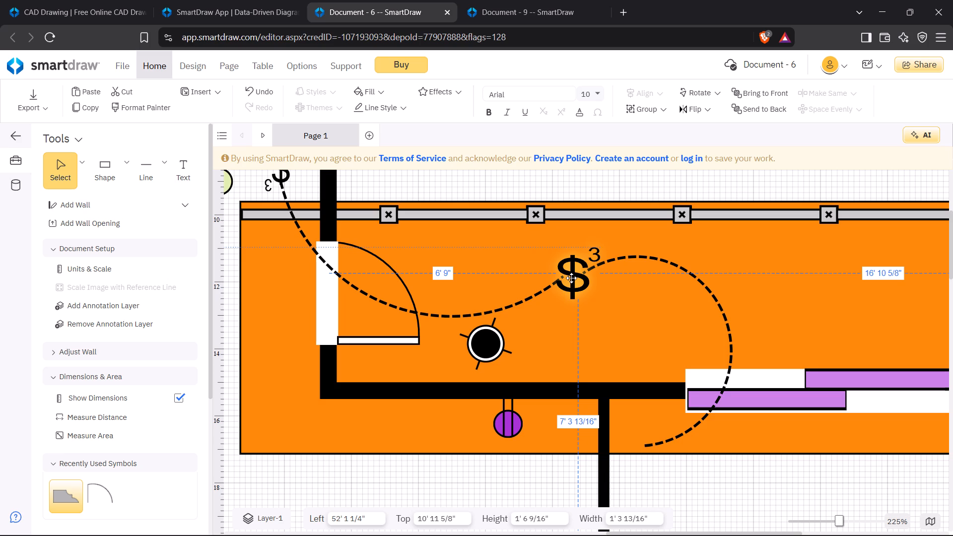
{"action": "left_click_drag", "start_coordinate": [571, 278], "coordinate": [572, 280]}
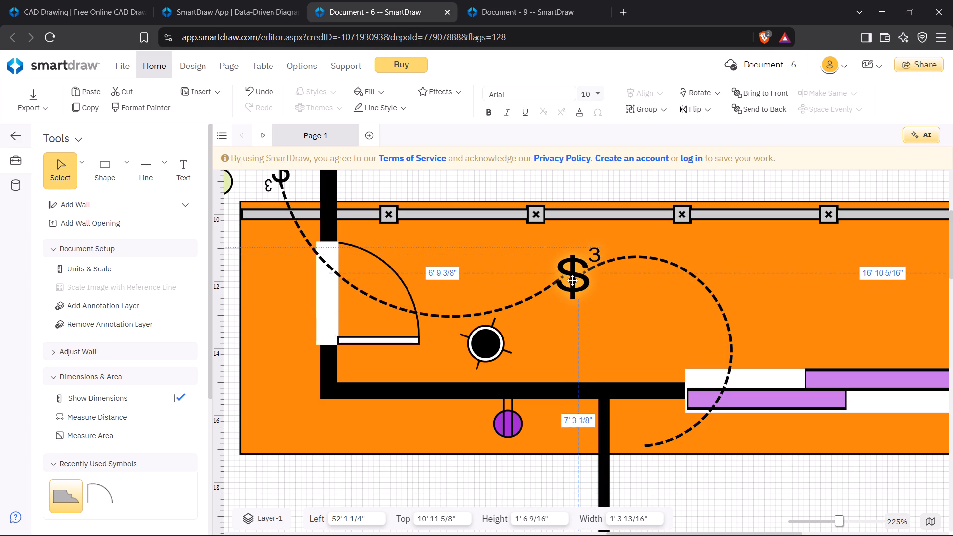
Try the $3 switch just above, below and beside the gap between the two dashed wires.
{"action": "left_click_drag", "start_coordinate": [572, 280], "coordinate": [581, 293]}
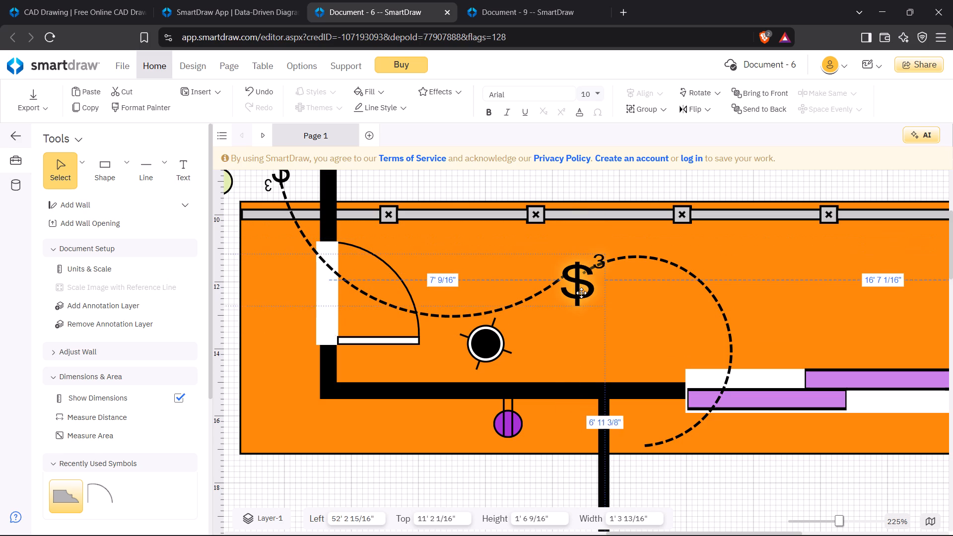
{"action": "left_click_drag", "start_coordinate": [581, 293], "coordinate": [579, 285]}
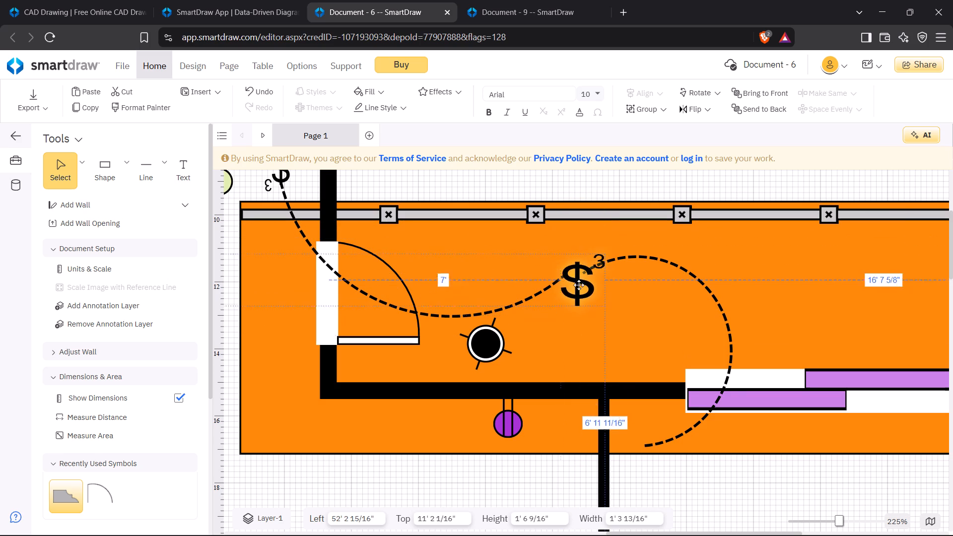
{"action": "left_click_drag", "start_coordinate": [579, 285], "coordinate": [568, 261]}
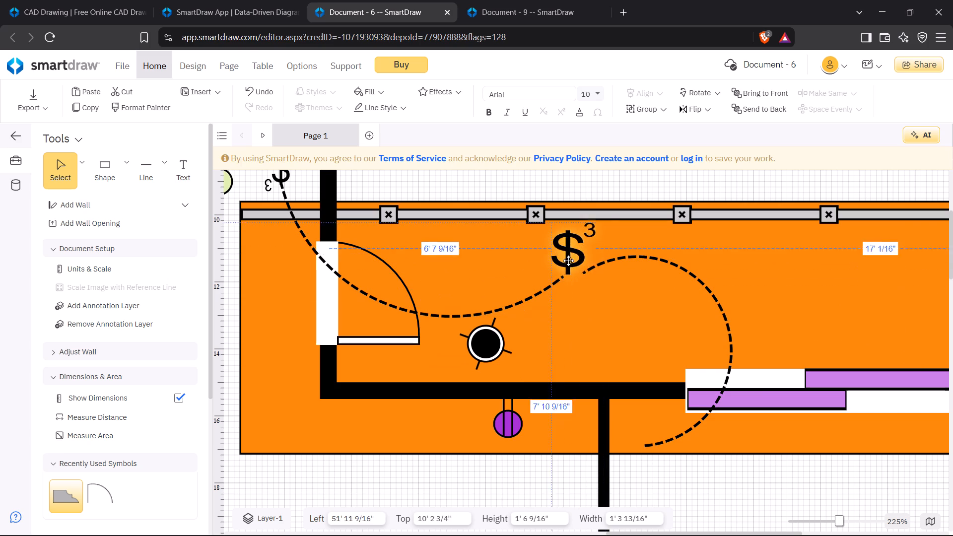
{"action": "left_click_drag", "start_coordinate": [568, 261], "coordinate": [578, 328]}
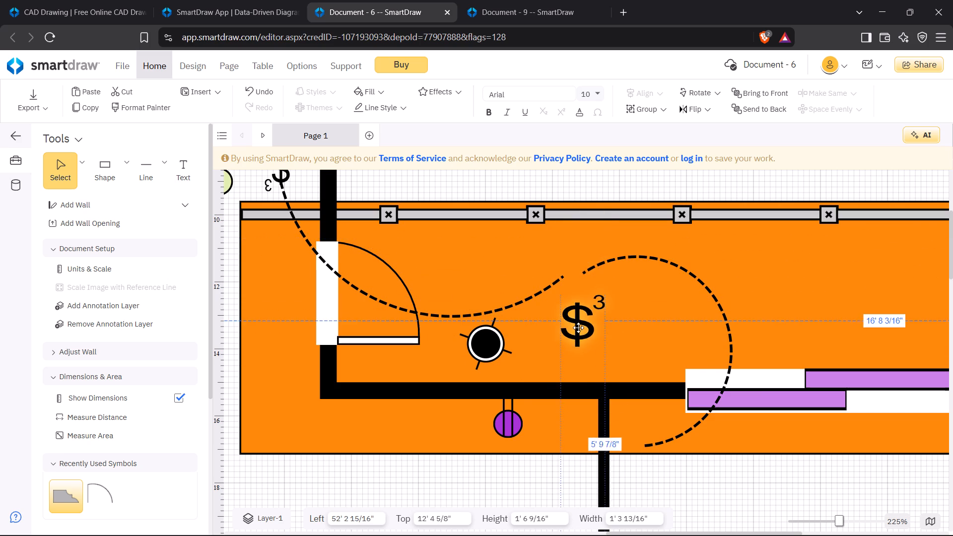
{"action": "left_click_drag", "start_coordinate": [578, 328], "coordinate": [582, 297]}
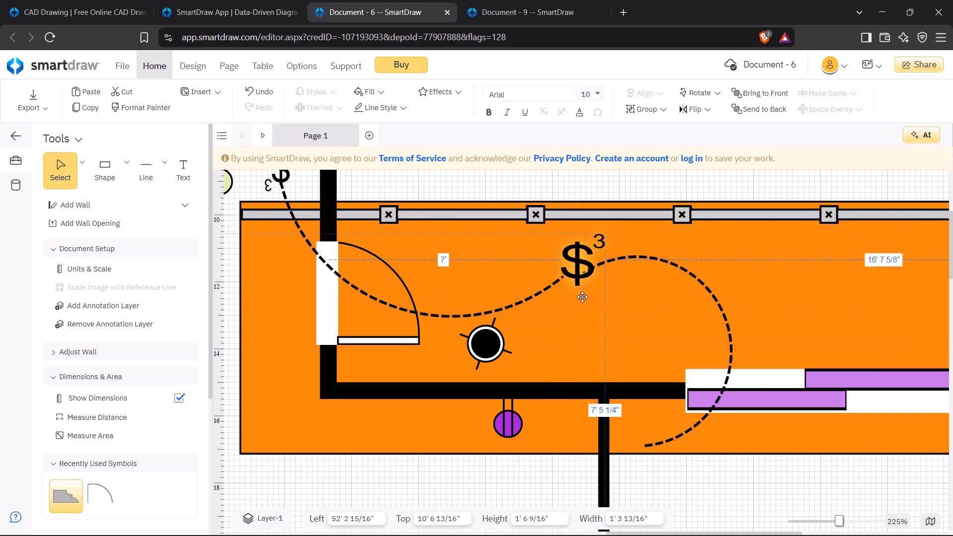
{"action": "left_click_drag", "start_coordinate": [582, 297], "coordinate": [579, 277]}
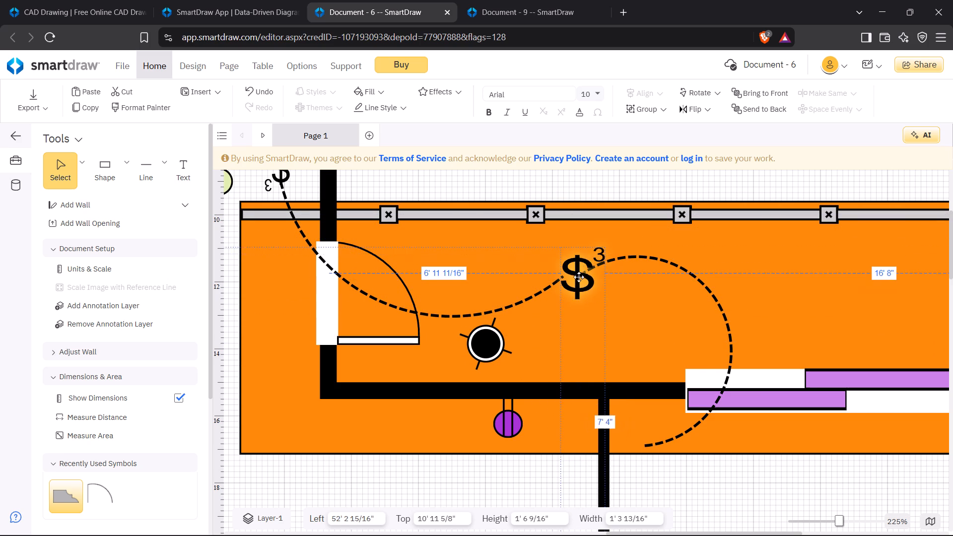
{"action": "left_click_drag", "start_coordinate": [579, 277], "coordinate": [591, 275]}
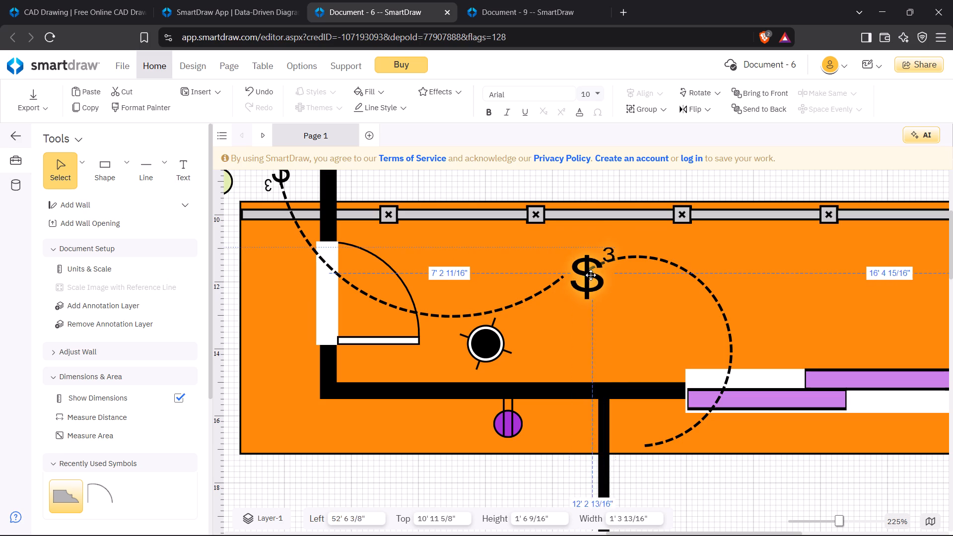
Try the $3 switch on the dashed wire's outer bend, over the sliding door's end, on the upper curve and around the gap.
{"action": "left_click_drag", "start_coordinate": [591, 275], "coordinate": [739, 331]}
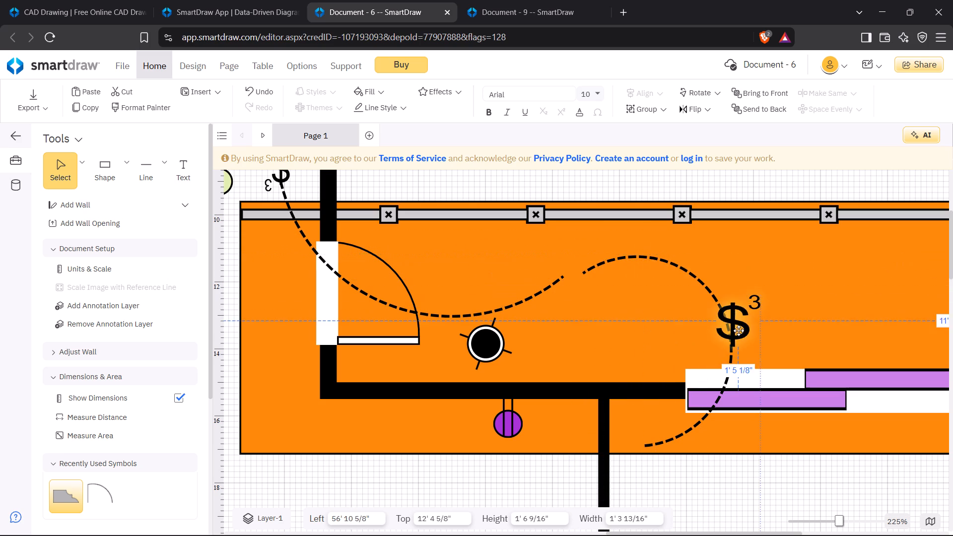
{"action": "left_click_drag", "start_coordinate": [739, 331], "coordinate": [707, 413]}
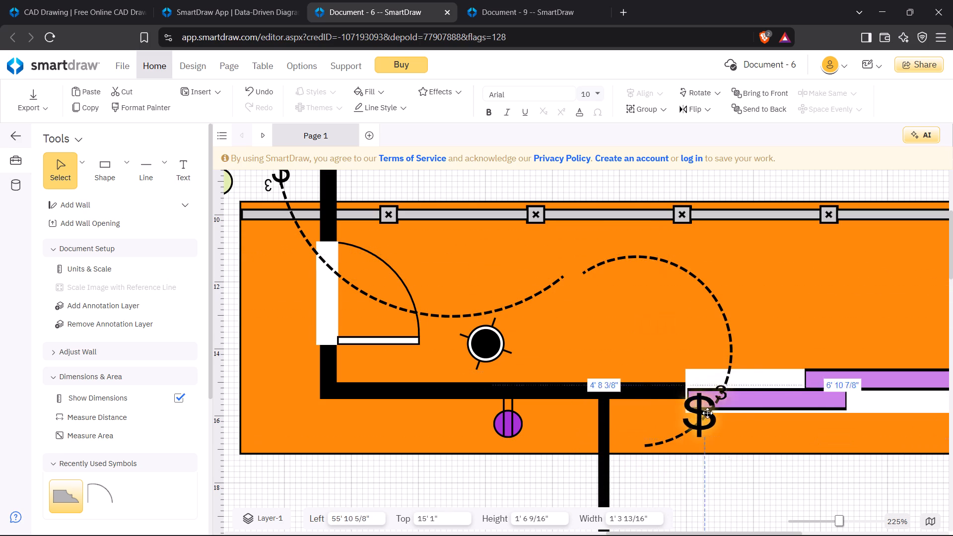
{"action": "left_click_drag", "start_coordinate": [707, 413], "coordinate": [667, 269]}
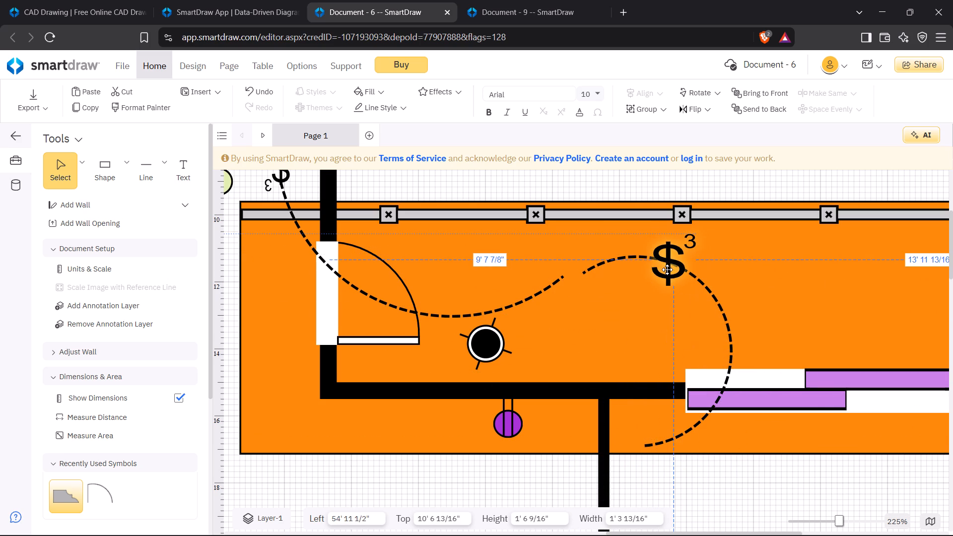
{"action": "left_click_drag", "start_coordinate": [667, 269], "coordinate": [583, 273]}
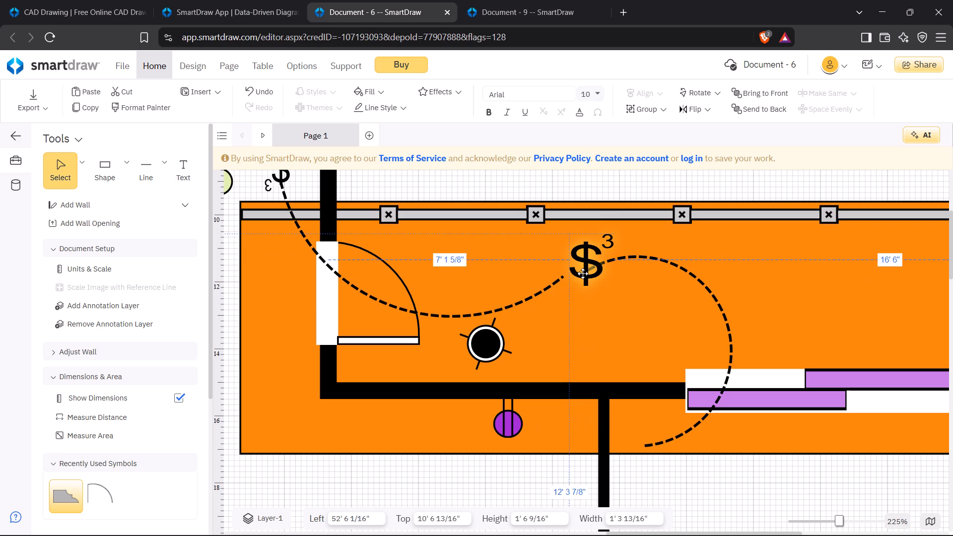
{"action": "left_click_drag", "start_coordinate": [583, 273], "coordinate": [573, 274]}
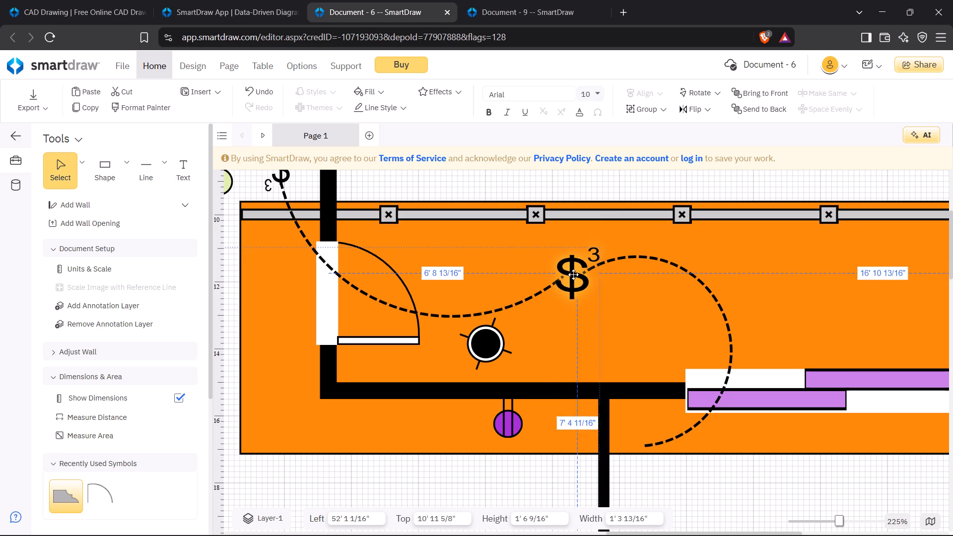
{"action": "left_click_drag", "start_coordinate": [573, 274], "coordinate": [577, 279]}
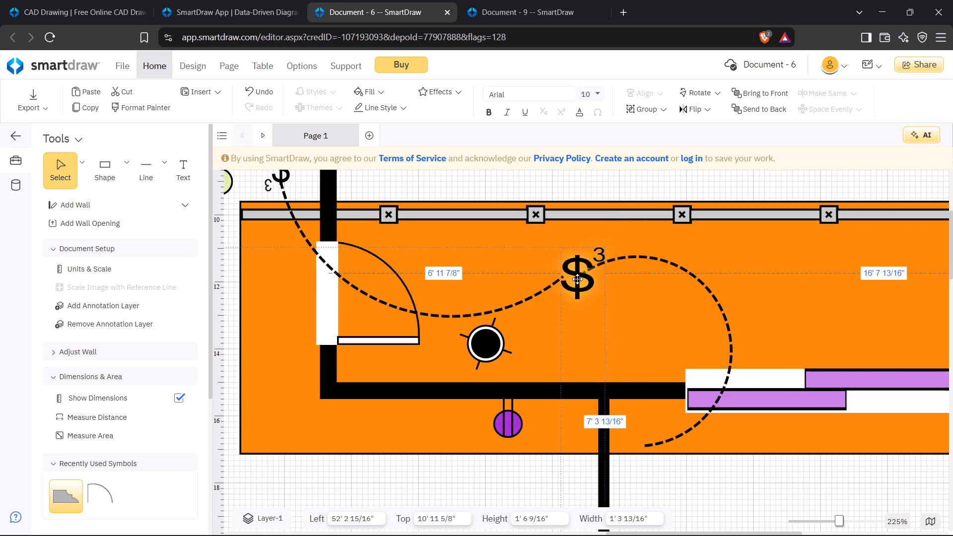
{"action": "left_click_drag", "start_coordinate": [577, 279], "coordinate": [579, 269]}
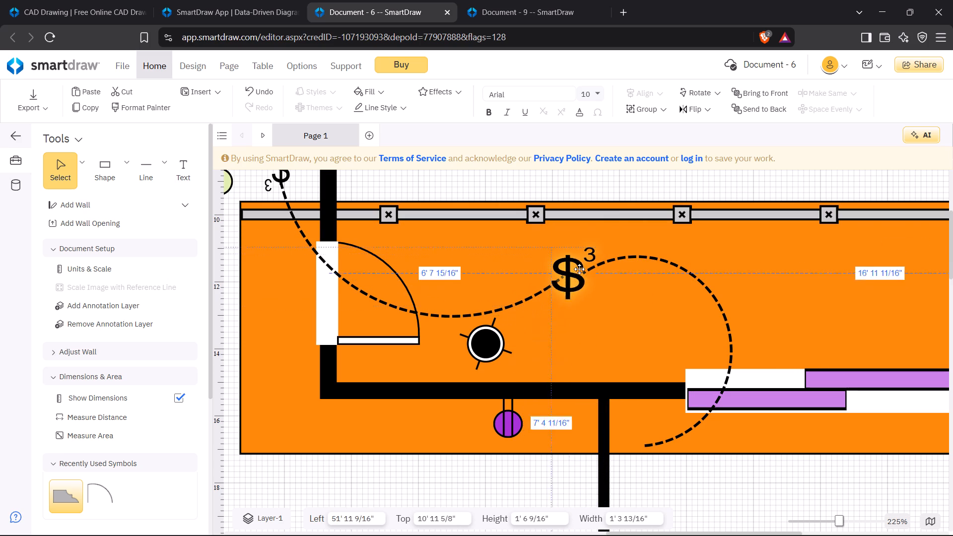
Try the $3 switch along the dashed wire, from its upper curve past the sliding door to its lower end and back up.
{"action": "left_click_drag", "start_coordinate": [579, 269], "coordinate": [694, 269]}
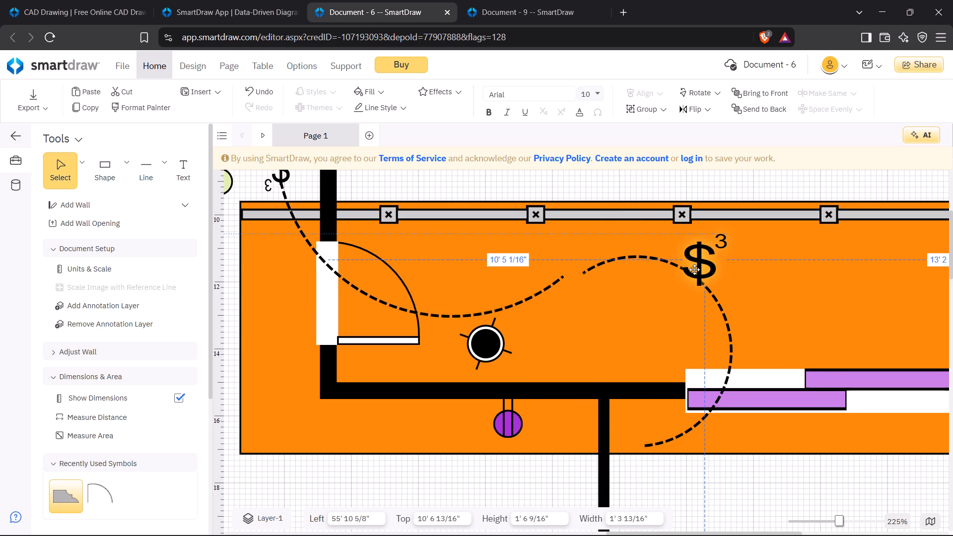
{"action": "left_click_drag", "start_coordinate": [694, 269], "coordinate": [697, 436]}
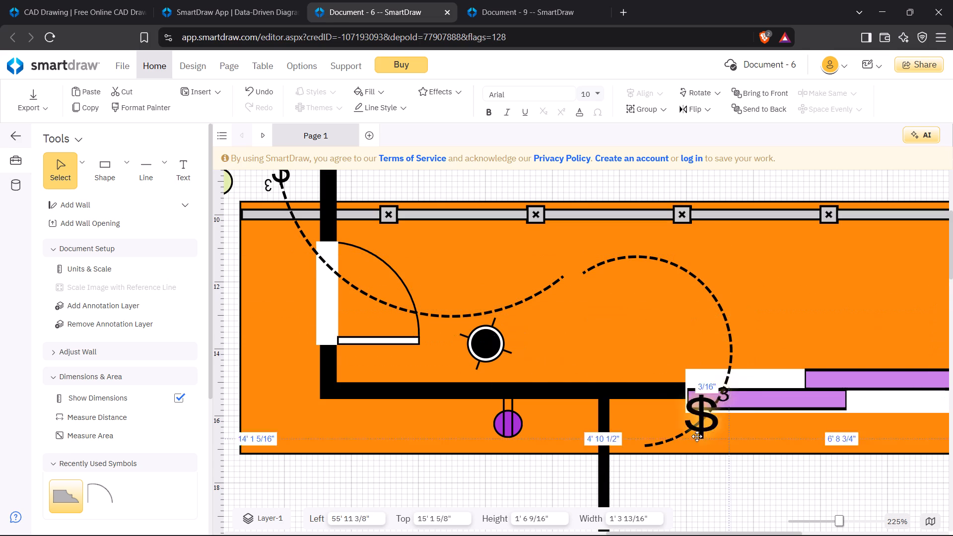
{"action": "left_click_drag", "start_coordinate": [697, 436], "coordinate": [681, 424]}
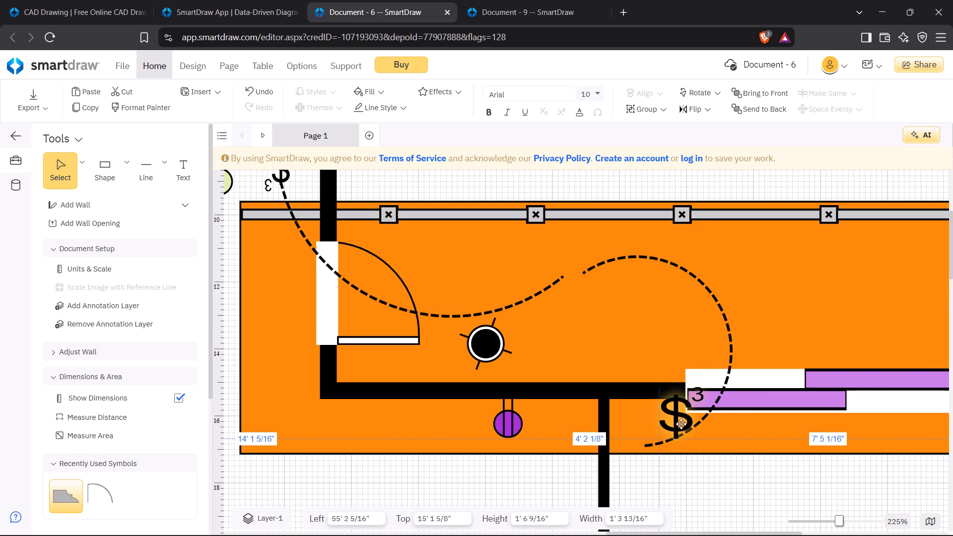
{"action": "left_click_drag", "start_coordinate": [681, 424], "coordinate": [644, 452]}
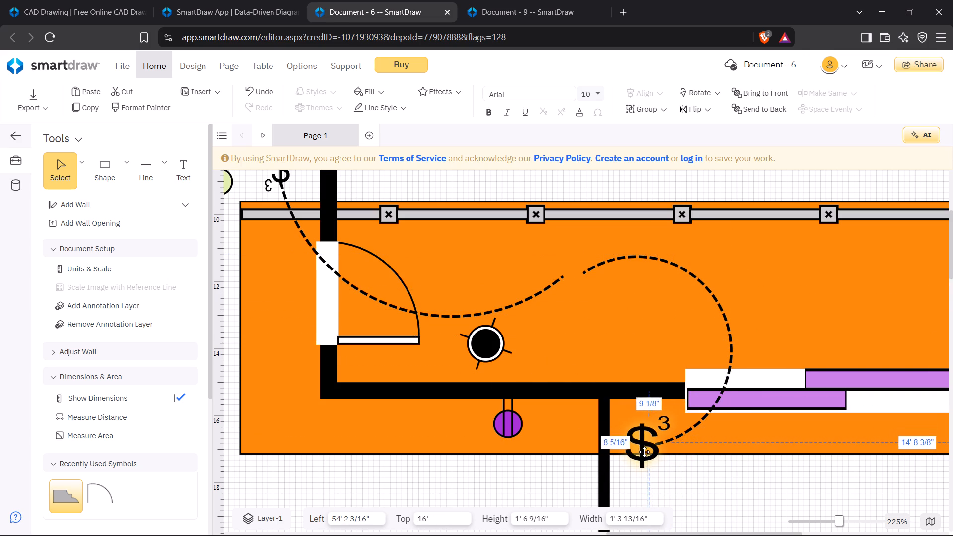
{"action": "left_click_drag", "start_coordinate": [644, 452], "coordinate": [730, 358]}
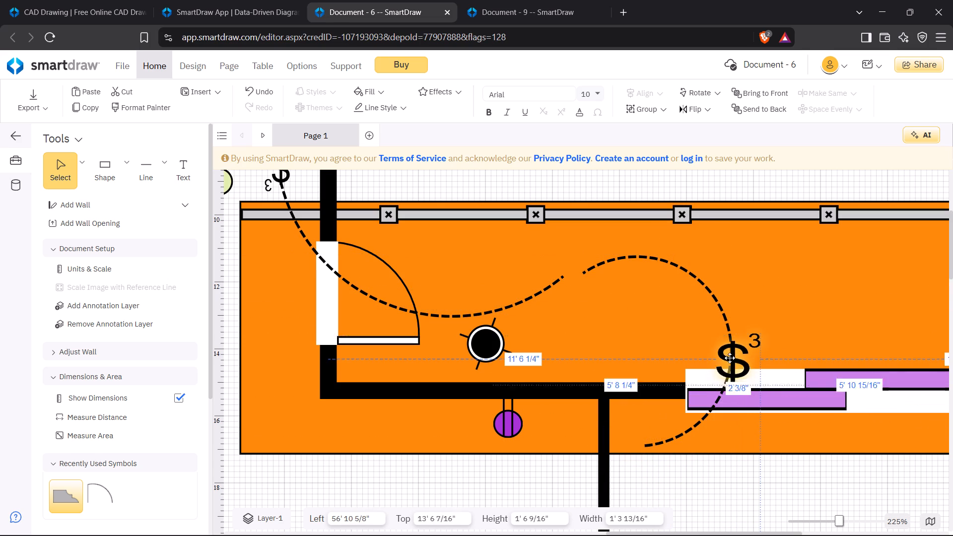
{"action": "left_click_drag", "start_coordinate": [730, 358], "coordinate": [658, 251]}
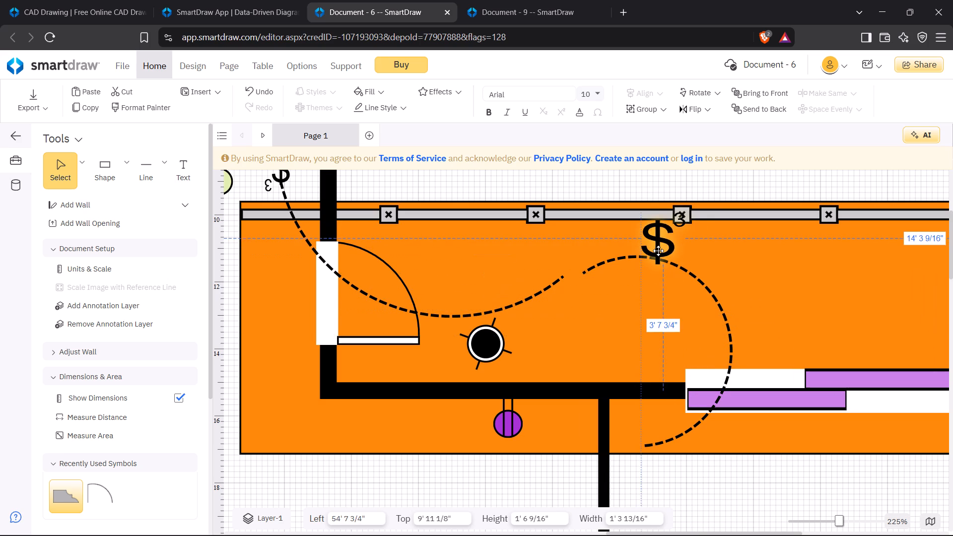
Move the $3 switch back into the gap between the dashed wires, at about 52' 2 15/16" left and 10' 11 5/8" top.
{"action": "left_click_drag", "start_coordinate": [658, 251], "coordinate": [571, 272]}
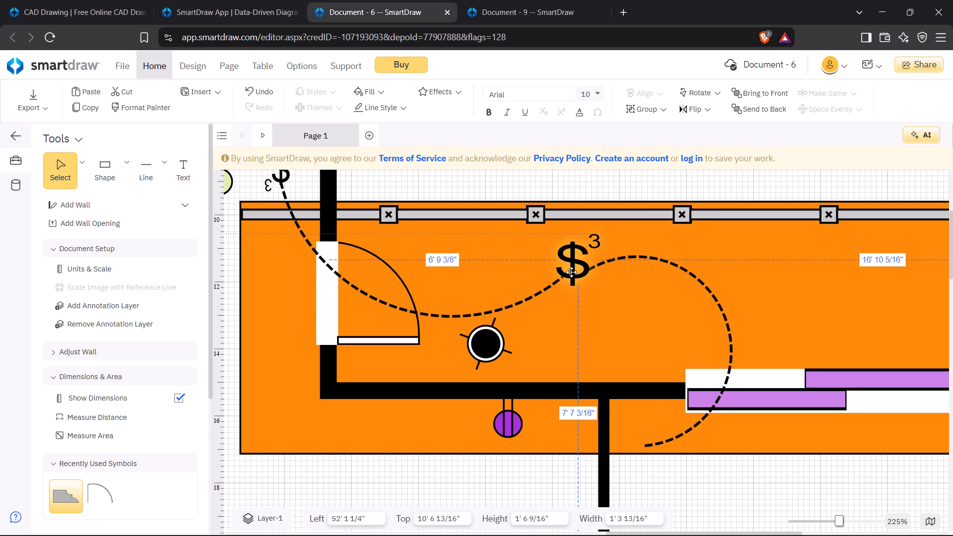
{"action": "left_click_drag", "start_coordinate": [571, 272], "coordinate": [571, 274]}
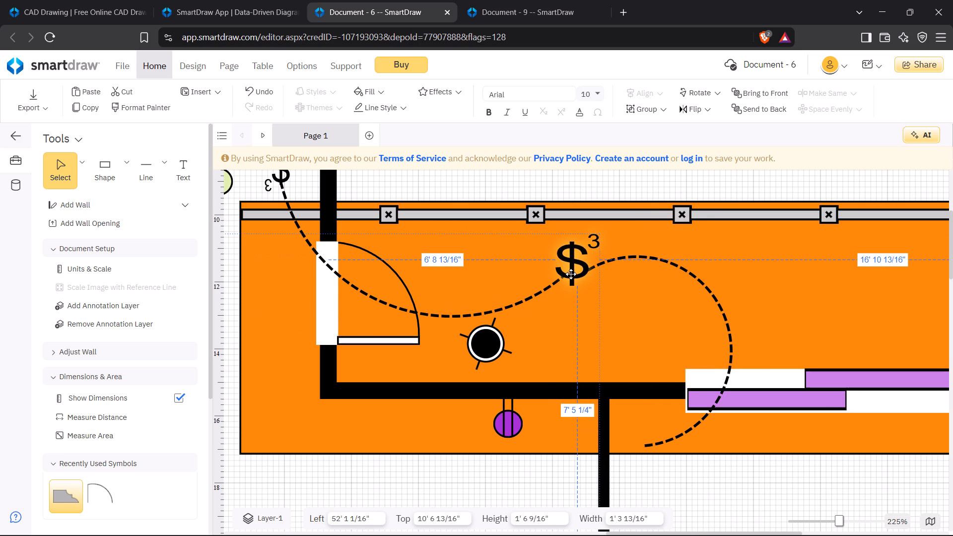
{"action": "left_click_drag", "start_coordinate": [571, 274], "coordinate": [572, 277]}
{"action": "left_click", "coordinate": [572, 277]}
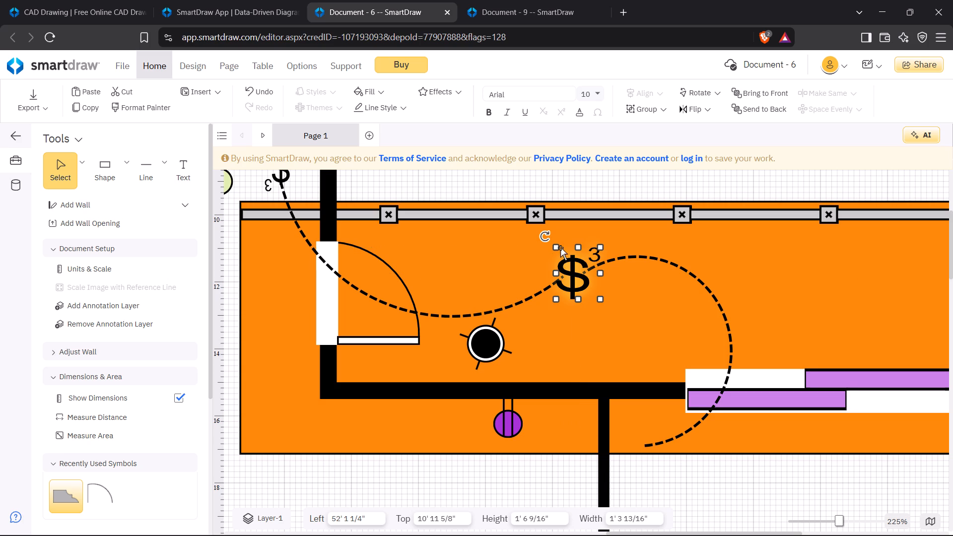
{"action": "left_click", "coordinate": [560, 248]}
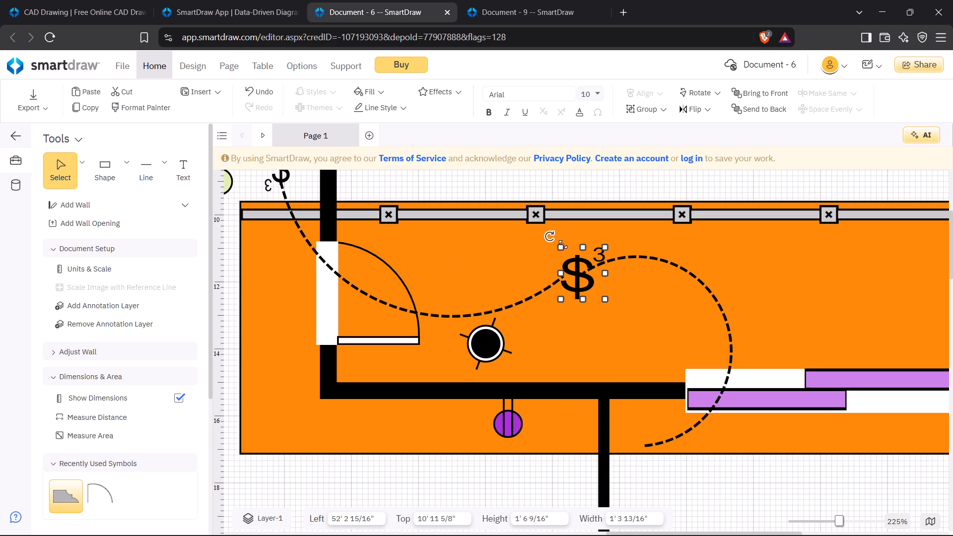
Enlarge the $3 switch to about 2' 13/16" wide and 2' 3 7/16" high, positioned at about 51' 11 9/16" left and 10' 5 3/16" top.
{"action": "left_click_drag", "start_coordinate": [563, 249], "coordinate": [537, 227]}
{"action": "left_click_drag", "start_coordinate": [566, 263], "coordinate": [583, 270]}
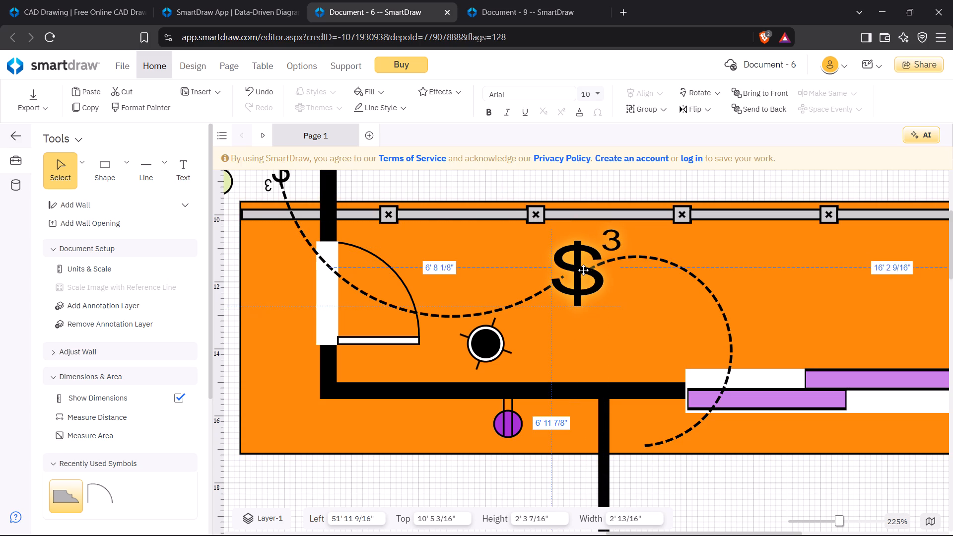
Nudge the enlarged $3 switch within the gap between the dashed wires to about 51' 9 13/16" left and 10' 5 3/16" top.
{"action": "left_click_drag", "start_coordinate": [583, 270], "coordinate": [585, 268]}
{"action": "left_click_drag", "start_coordinate": [585, 269], "coordinate": [545, 263]}
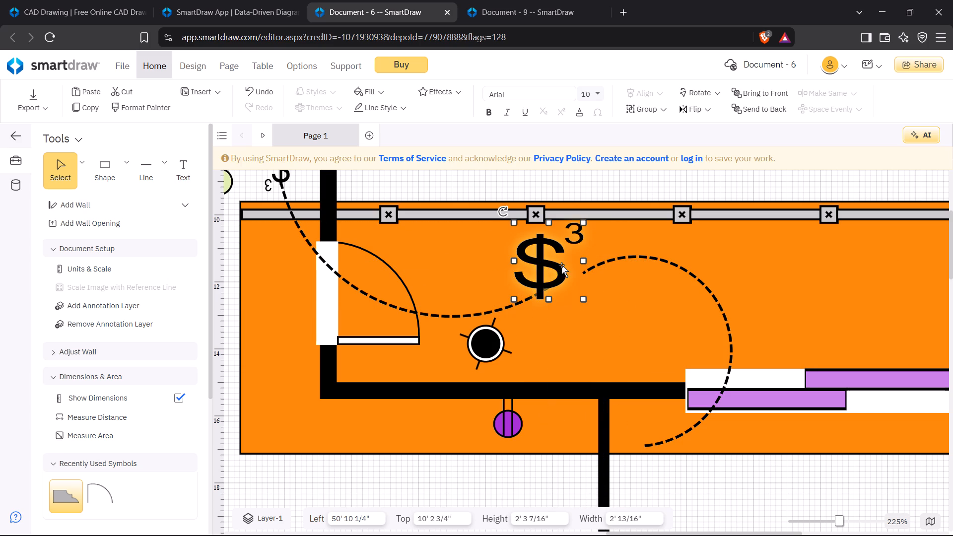
{"action": "left_click_drag", "start_coordinate": [564, 266], "coordinate": [595, 278]}
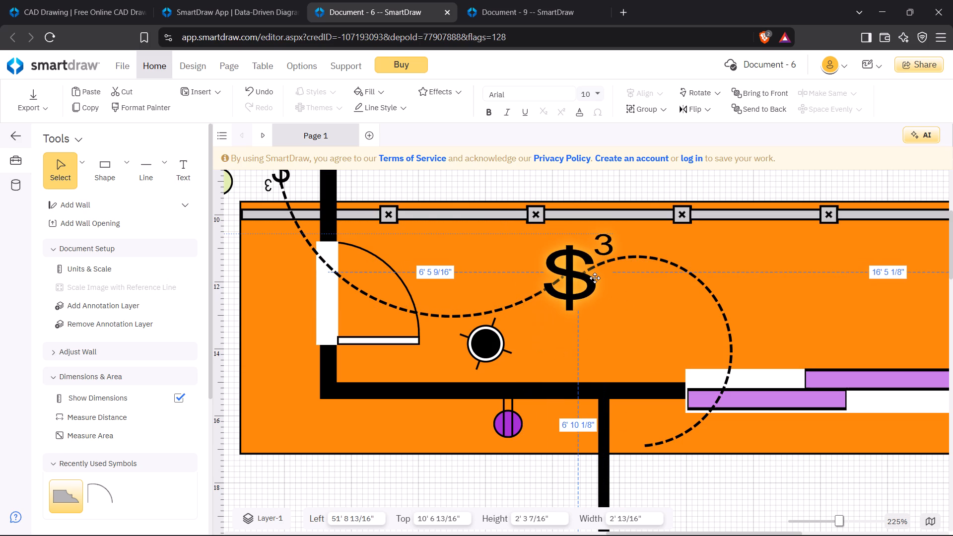
{"action": "left_click_drag", "start_coordinate": [595, 278], "coordinate": [597, 274]}
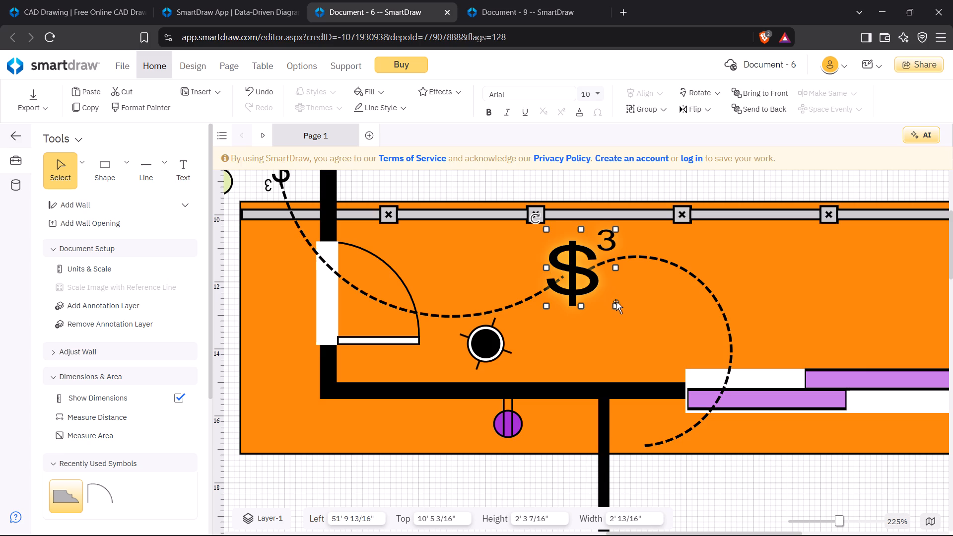
Move the orange area behind the $3 switch up to about 42' 1 7/16" left and 8' 5 3/4" top.
{"action": "left_click_drag", "start_coordinate": [616, 301], "coordinate": [609, 307]}
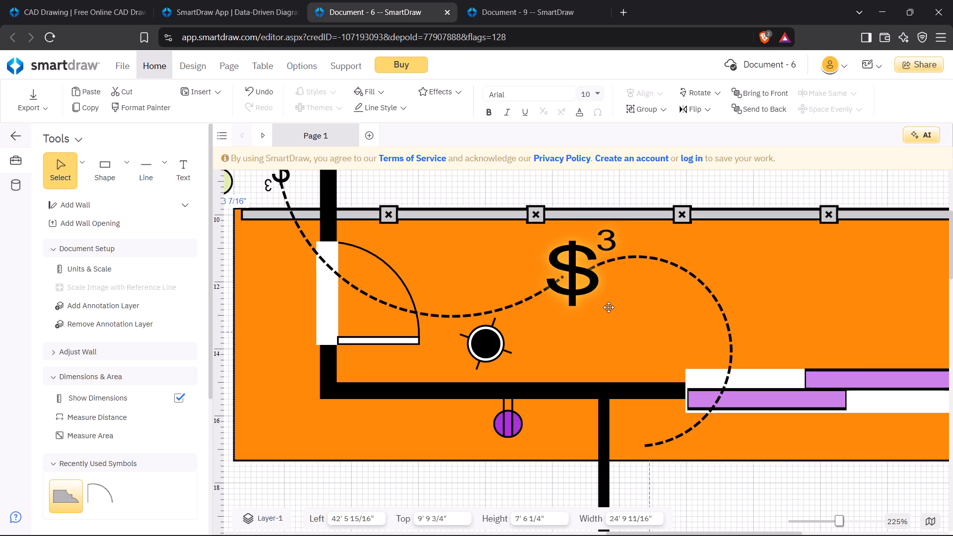
{"action": "left_click_drag", "start_coordinate": [609, 307], "coordinate": [604, 272]}
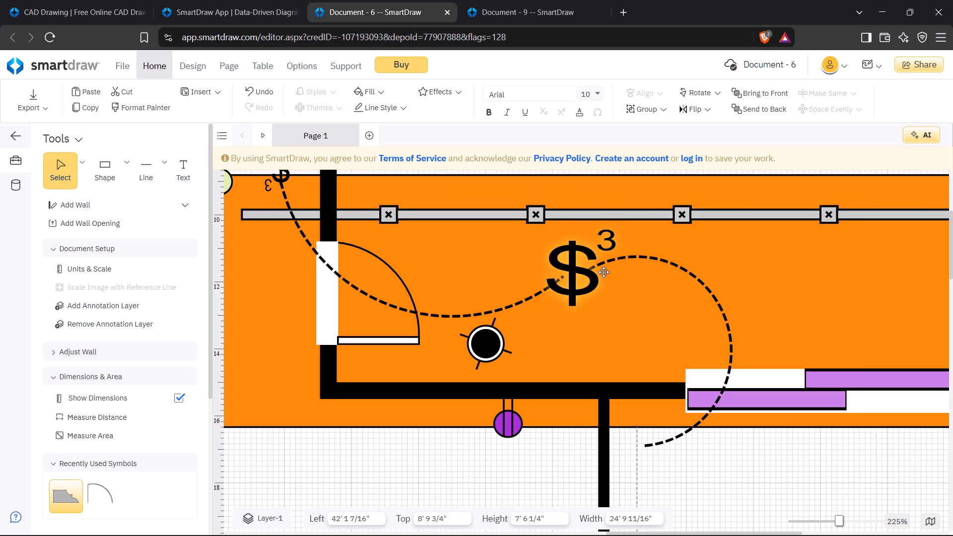
{"action": "left_click_drag", "start_coordinate": [604, 272], "coordinate": [603, 256]}
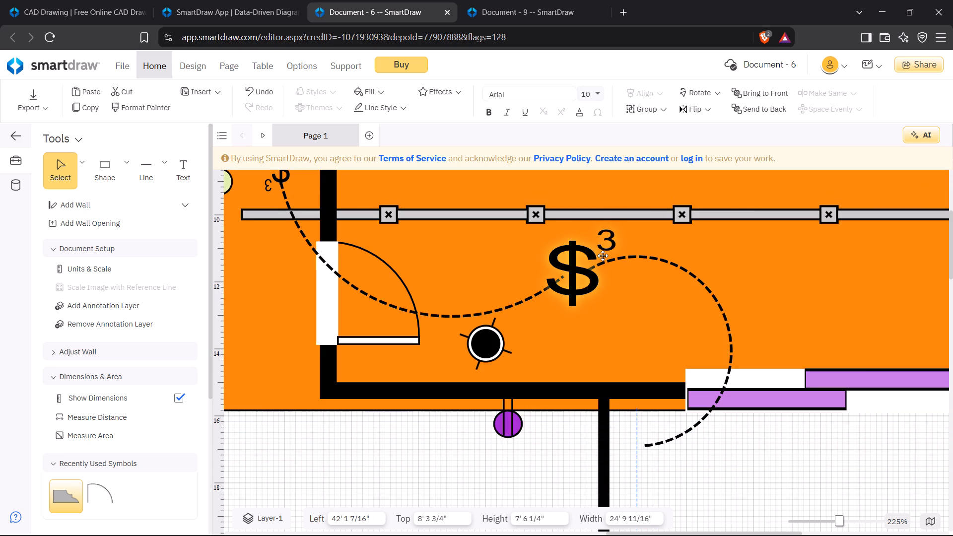
{"action": "left_click_drag", "start_coordinate": [603, 256], "coordinate": [603, 262]}
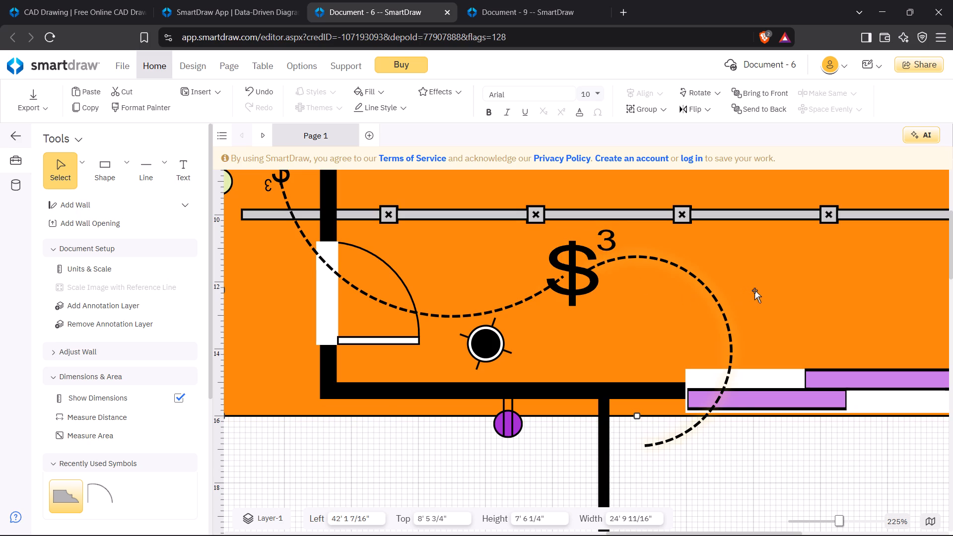
{"action": "left_click", "coordinate": [754, 290]}
Reposition the dark red light on the blue counter at the dashed wire's end, about 35' 10 1/16" left and 37' 1 3/8" top.
{"action": "scroll", "coordinate": [754, 290], "scroll_direction": "up", "scroll_amount": 1}
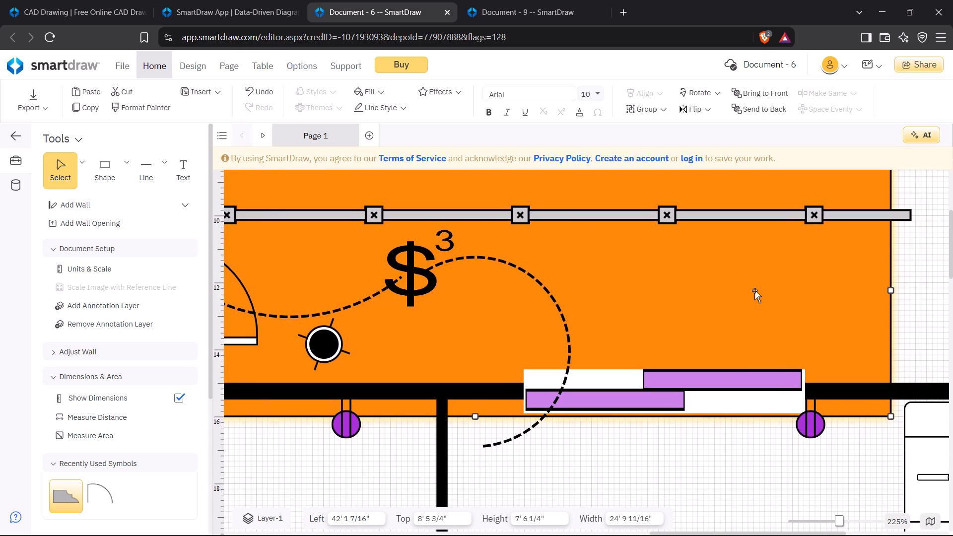
{"action": "scroll", "coordinate": [754, 290], "scroll_direction": "up", "scroll_amount": 1}
{"action": "scroll", "coordinate": [754, 290], "scroll_direction": "down", "scroll_amount": 1}
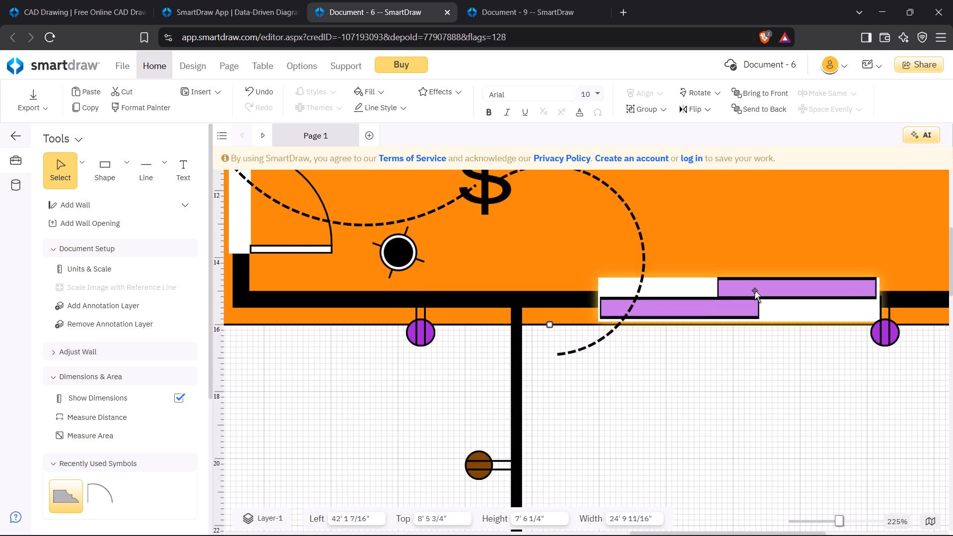
{"action": "scroll", "coordinate": [754, 290], "scroll_direction": "left", "scroll_amount": 6}
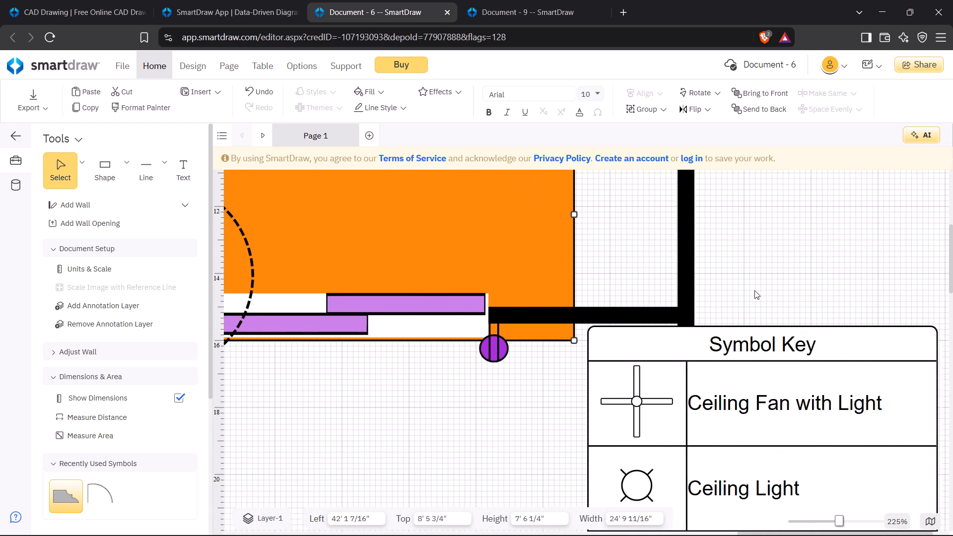
{"action": "scroll", "coordinate": [754, 290], "scroll_direction": "left", "scroll_amount": 1}
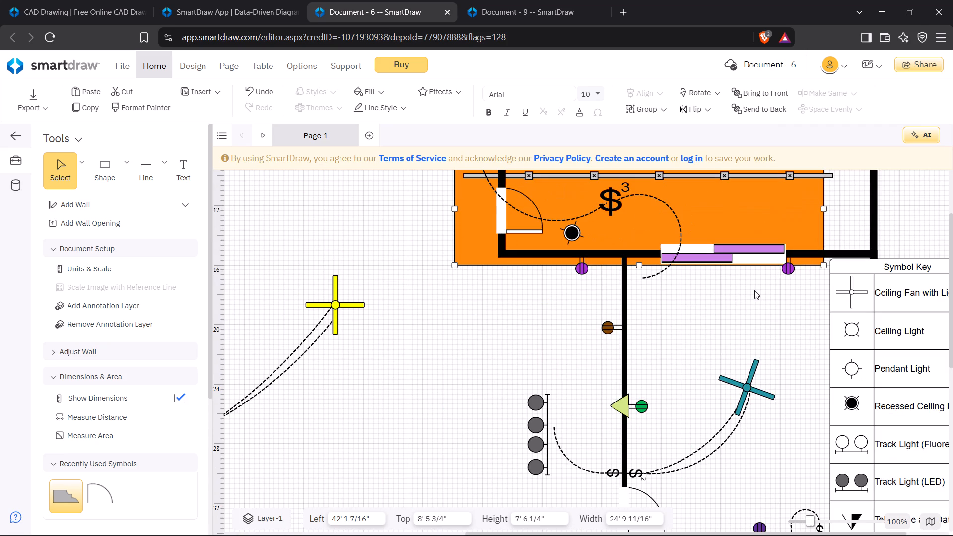
{"action": "scroll", "coordinate": [531, 362], "scroll_direction": "down", "scroll_amount": 2}
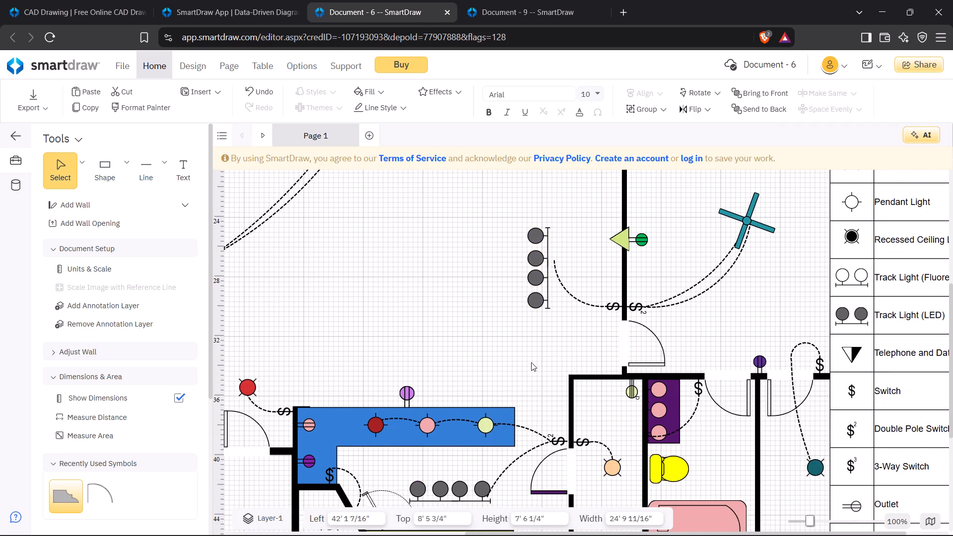
{"action": "scroll", "coordinate": [531, 362], "scroll_direction": "down", "scroll_amount": 1}
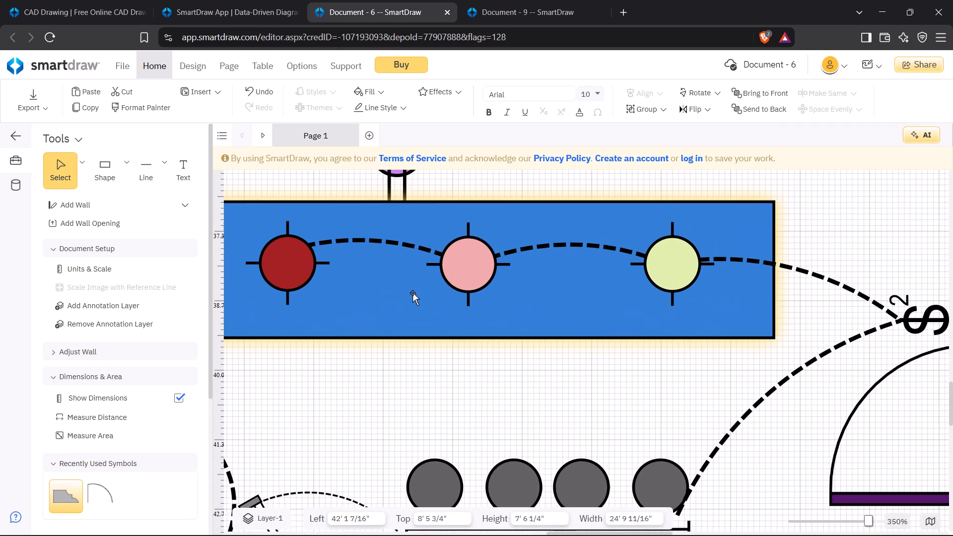
{"action": "left_click_drag", "start_coordinate": [294, 262], "coordinate": [329, 231]}
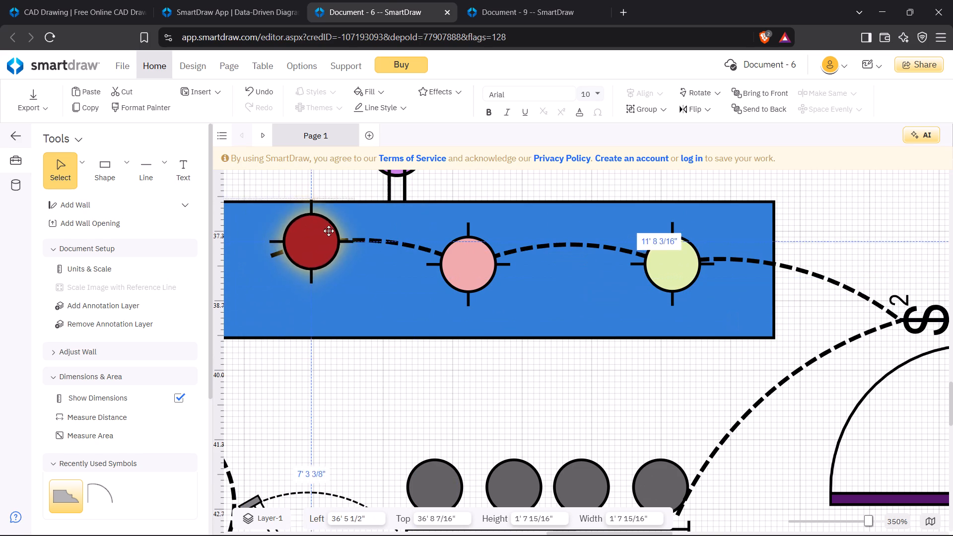
{"action": "left_click_drag", "start_coordinate": [329, 231], "coordinate": [281, 255]}
{"action": "left_click_drag", "start_coordinate": [271, 255], "coordinate": [271, 251]}
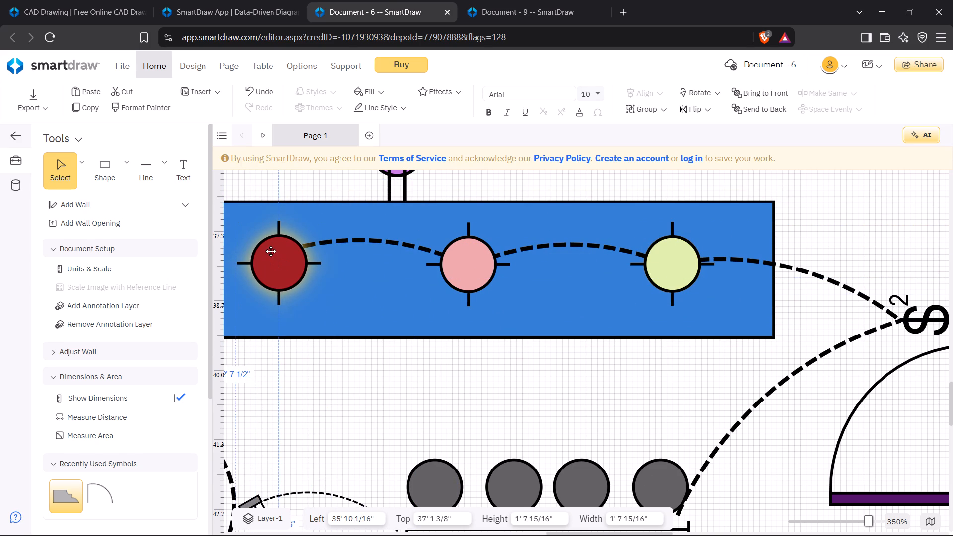
{"action": "left_click_drag", "start_coordinate": [271, 251], "coordinate": [272, 250]}
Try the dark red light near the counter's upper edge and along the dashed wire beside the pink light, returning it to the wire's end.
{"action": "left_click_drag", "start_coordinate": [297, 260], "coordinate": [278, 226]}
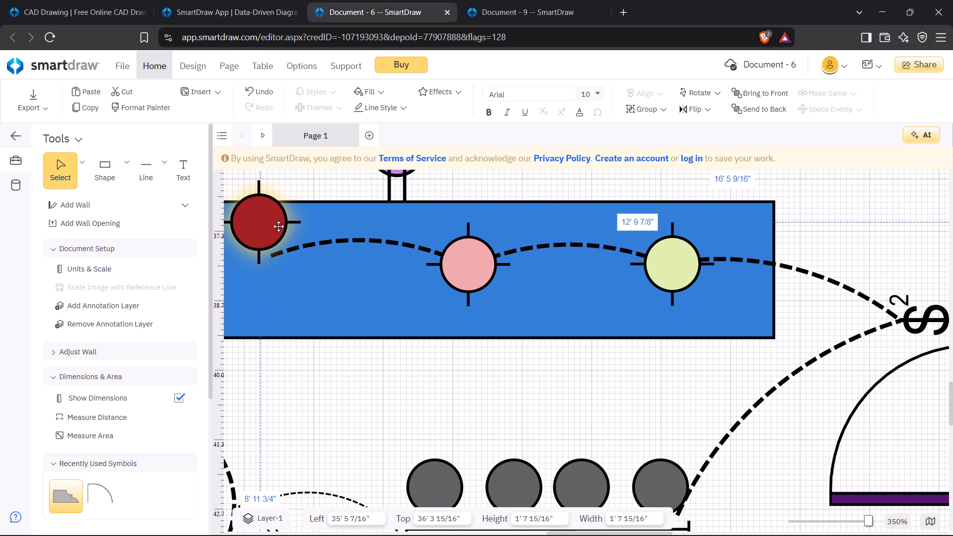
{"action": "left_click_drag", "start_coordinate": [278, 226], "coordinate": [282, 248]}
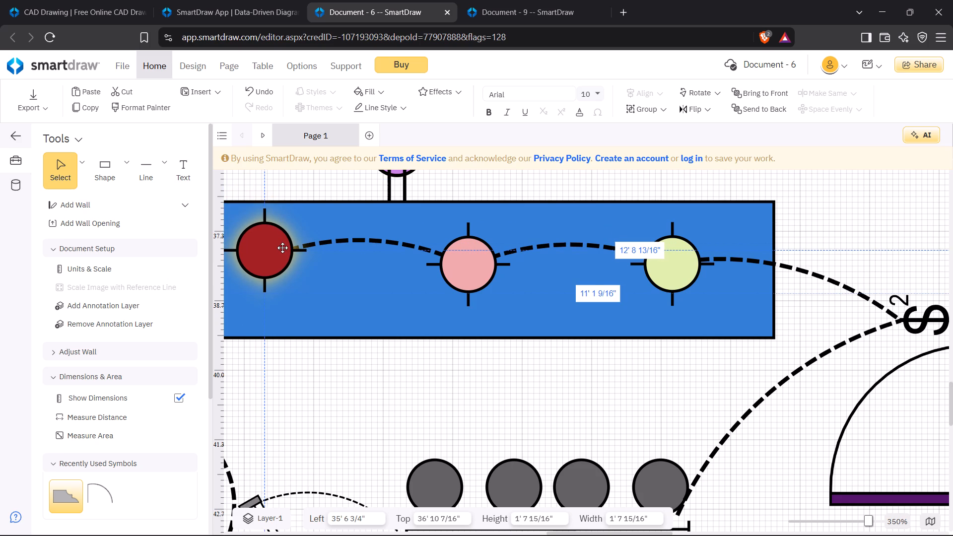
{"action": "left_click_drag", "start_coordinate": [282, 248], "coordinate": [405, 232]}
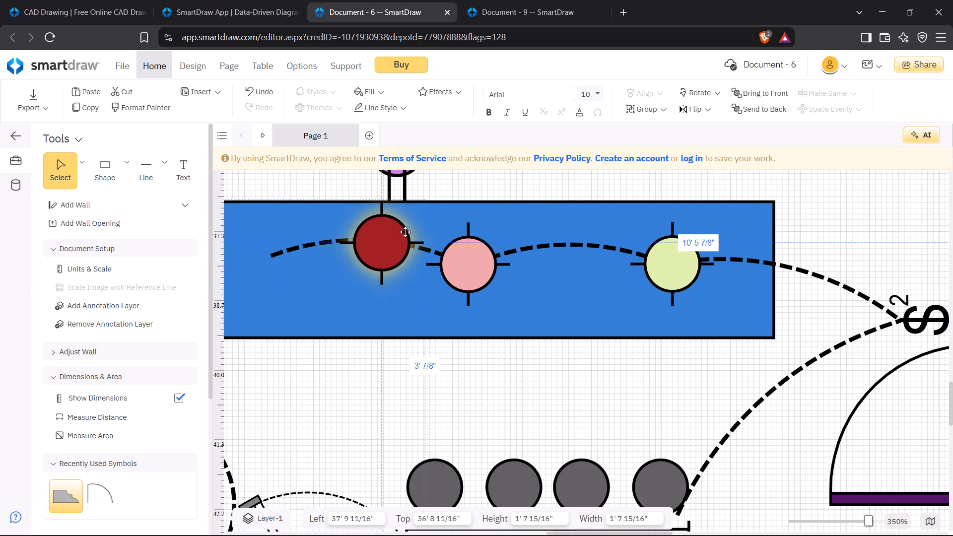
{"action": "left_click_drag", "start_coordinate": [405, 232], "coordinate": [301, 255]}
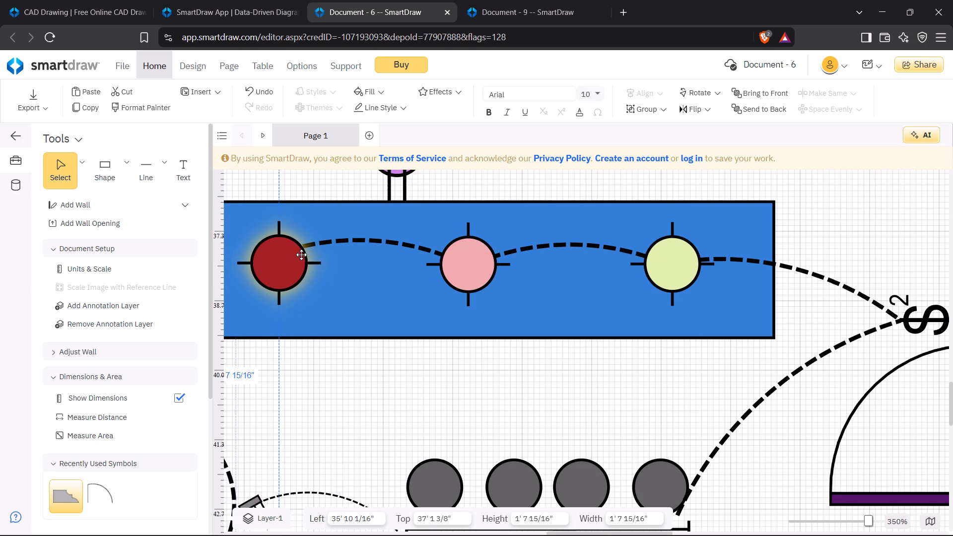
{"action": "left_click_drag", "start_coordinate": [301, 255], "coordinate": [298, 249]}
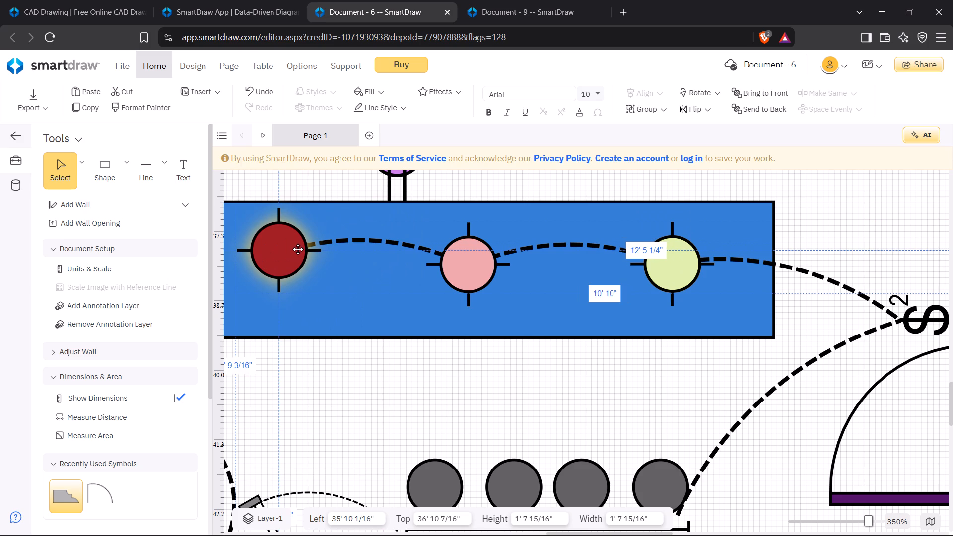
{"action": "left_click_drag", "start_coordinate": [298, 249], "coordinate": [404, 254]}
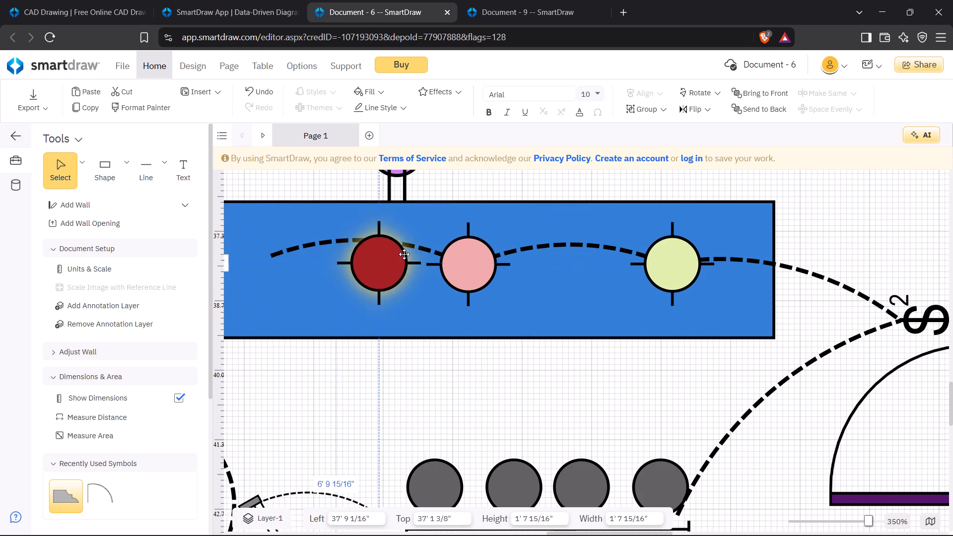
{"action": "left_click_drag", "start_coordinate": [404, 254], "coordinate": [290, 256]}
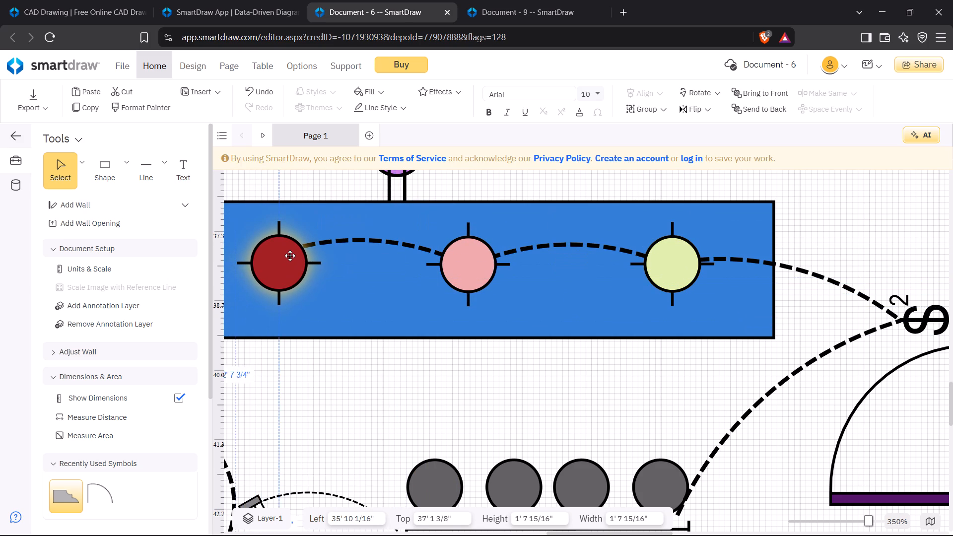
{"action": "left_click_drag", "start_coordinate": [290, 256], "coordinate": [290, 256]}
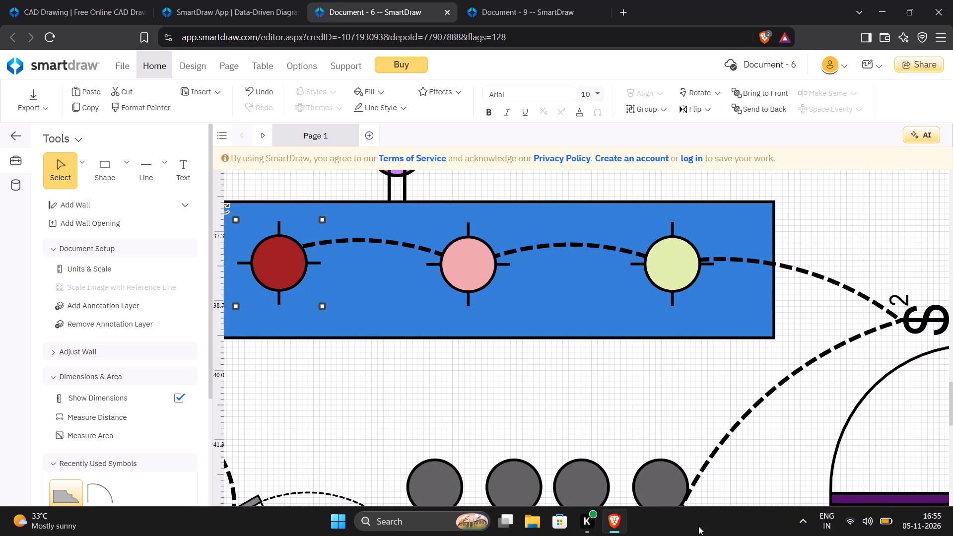
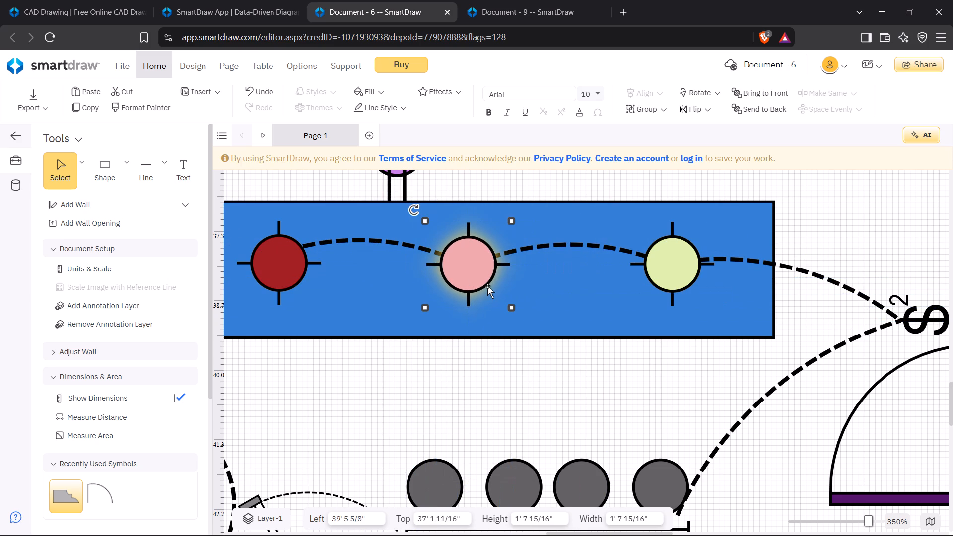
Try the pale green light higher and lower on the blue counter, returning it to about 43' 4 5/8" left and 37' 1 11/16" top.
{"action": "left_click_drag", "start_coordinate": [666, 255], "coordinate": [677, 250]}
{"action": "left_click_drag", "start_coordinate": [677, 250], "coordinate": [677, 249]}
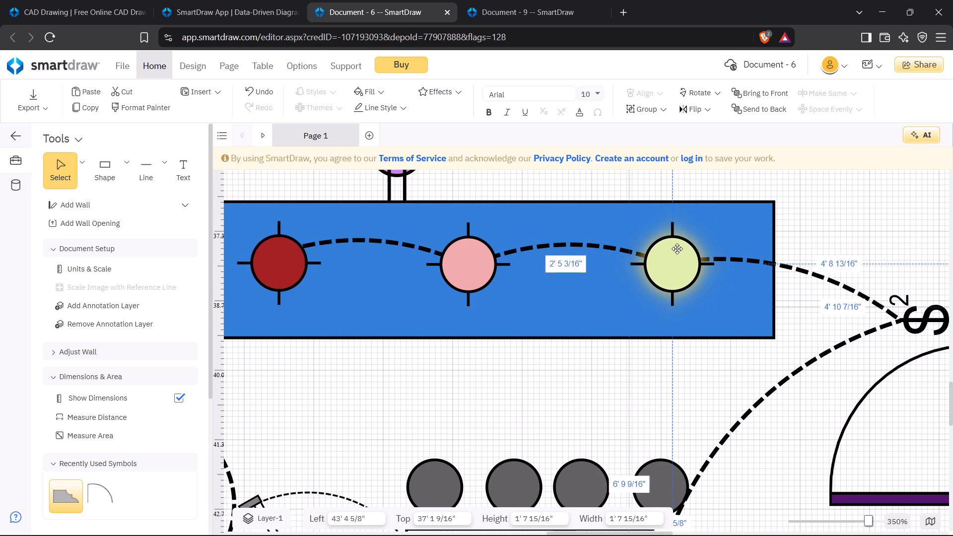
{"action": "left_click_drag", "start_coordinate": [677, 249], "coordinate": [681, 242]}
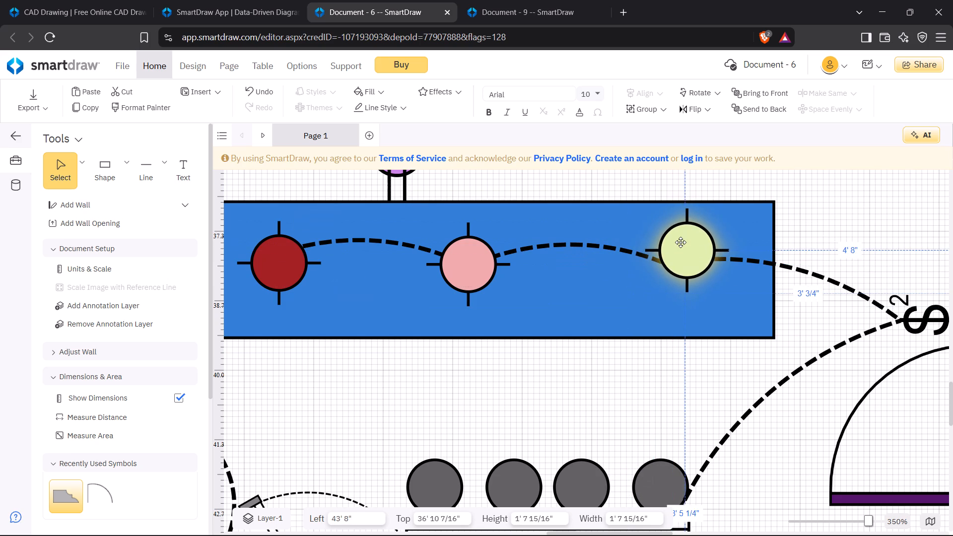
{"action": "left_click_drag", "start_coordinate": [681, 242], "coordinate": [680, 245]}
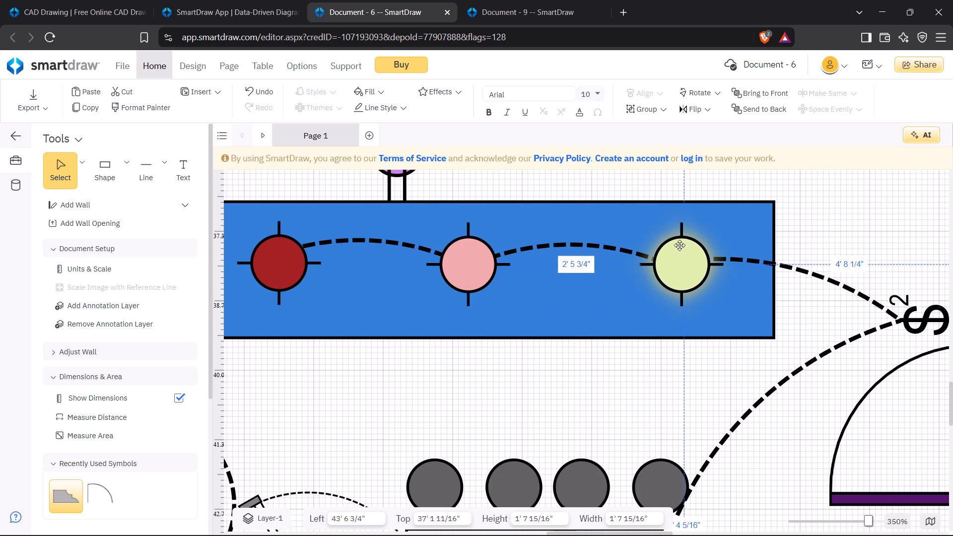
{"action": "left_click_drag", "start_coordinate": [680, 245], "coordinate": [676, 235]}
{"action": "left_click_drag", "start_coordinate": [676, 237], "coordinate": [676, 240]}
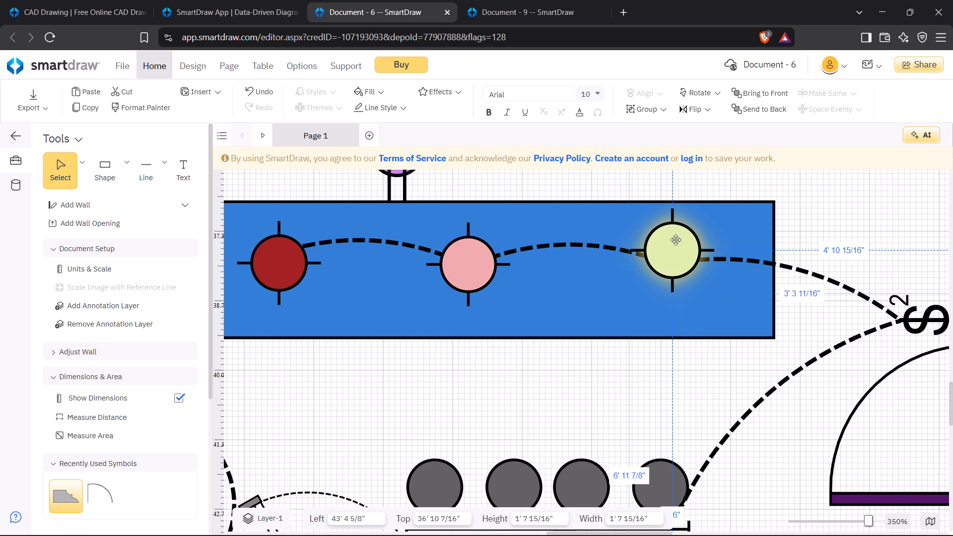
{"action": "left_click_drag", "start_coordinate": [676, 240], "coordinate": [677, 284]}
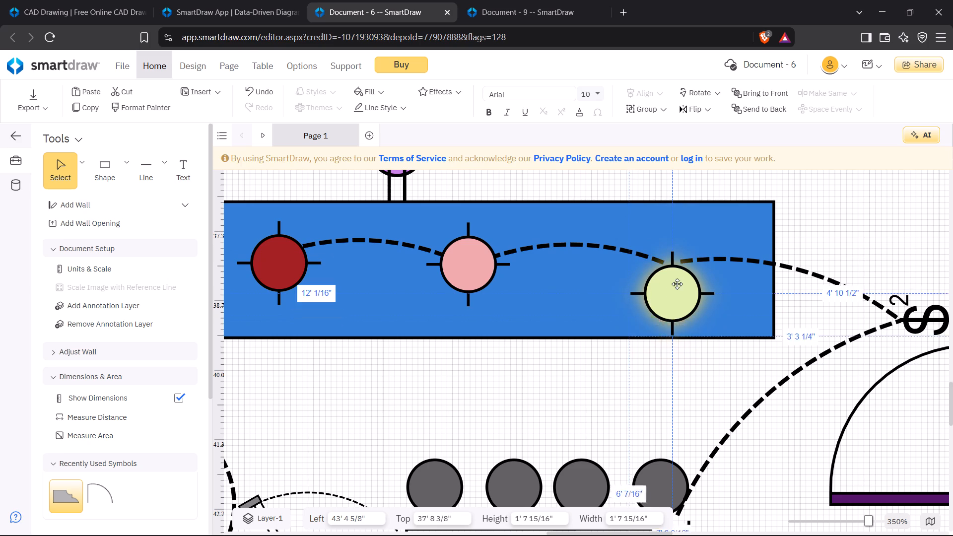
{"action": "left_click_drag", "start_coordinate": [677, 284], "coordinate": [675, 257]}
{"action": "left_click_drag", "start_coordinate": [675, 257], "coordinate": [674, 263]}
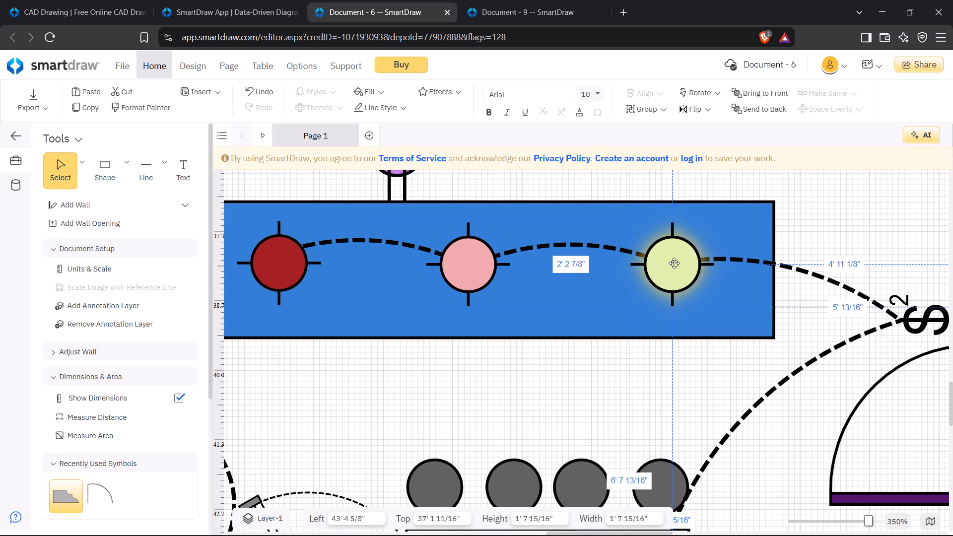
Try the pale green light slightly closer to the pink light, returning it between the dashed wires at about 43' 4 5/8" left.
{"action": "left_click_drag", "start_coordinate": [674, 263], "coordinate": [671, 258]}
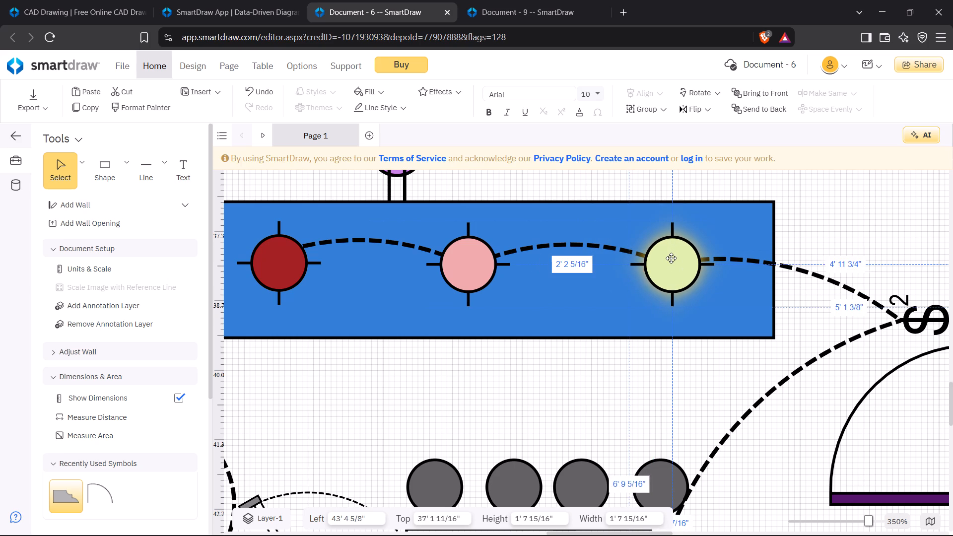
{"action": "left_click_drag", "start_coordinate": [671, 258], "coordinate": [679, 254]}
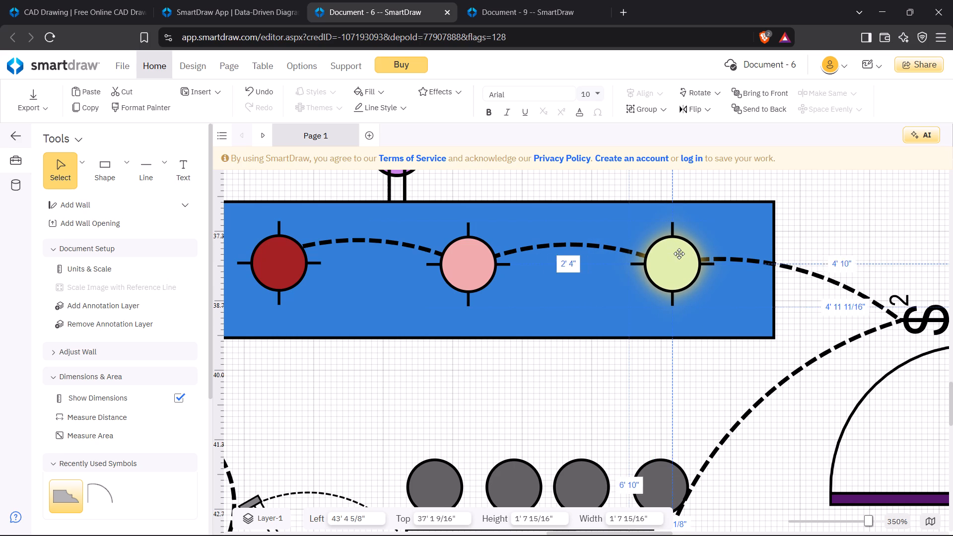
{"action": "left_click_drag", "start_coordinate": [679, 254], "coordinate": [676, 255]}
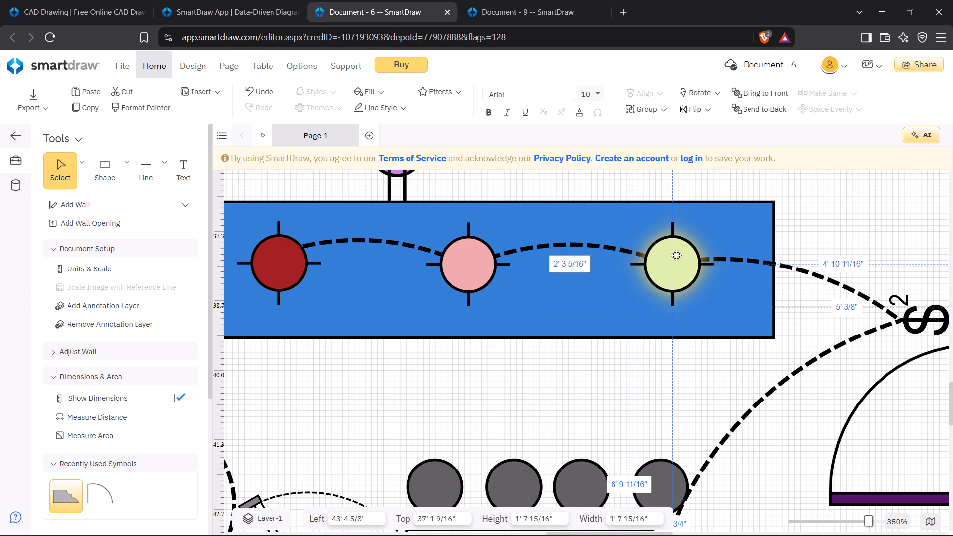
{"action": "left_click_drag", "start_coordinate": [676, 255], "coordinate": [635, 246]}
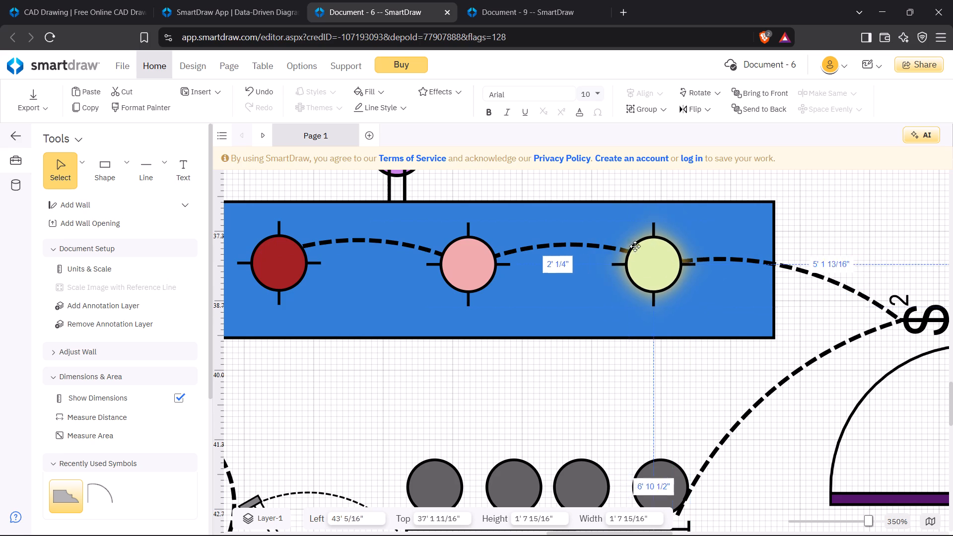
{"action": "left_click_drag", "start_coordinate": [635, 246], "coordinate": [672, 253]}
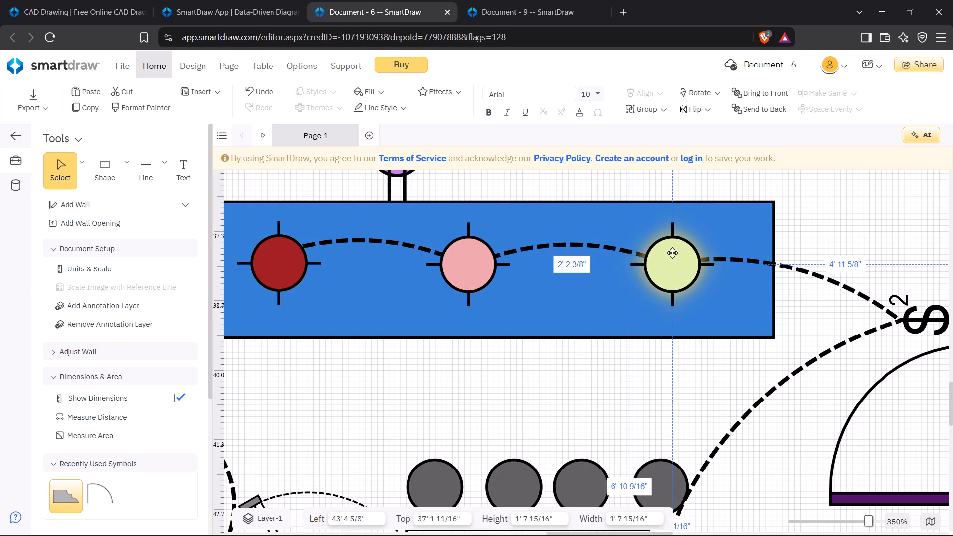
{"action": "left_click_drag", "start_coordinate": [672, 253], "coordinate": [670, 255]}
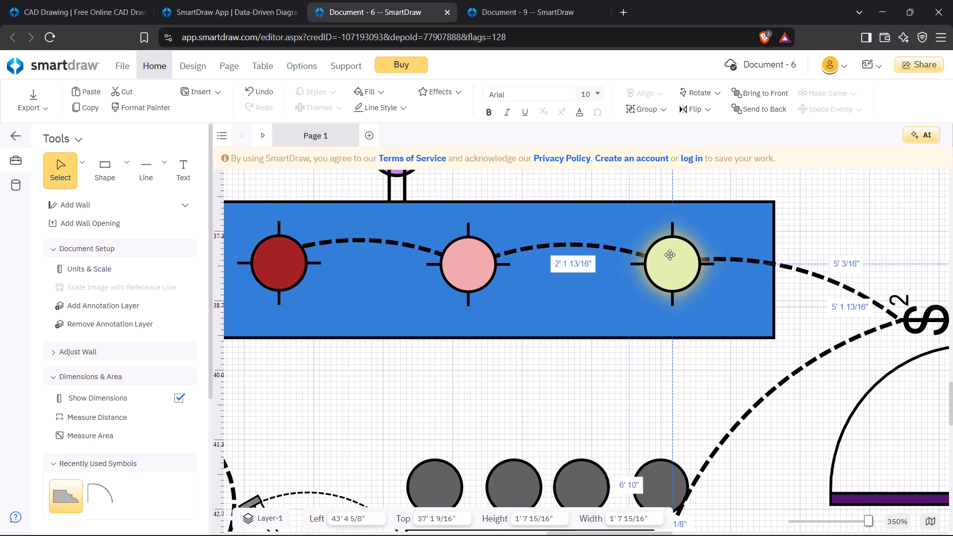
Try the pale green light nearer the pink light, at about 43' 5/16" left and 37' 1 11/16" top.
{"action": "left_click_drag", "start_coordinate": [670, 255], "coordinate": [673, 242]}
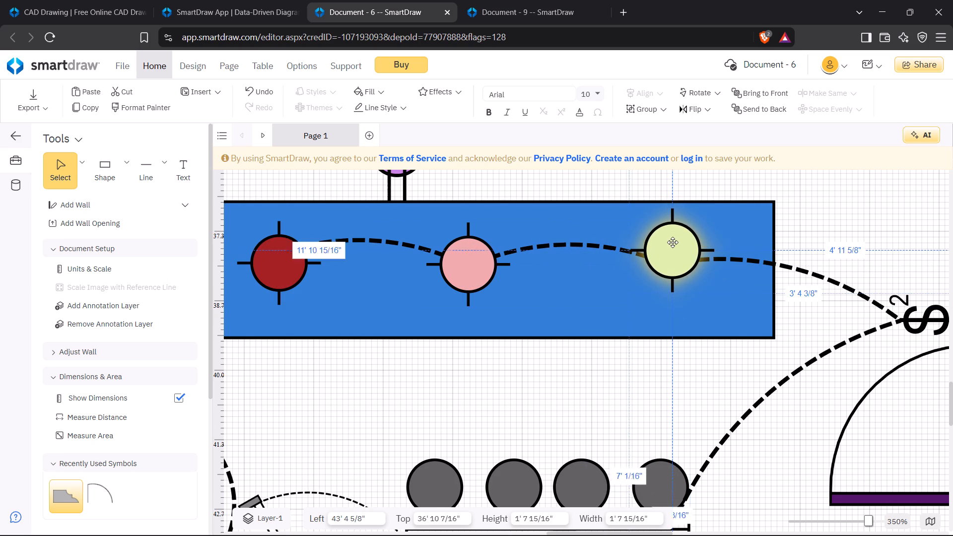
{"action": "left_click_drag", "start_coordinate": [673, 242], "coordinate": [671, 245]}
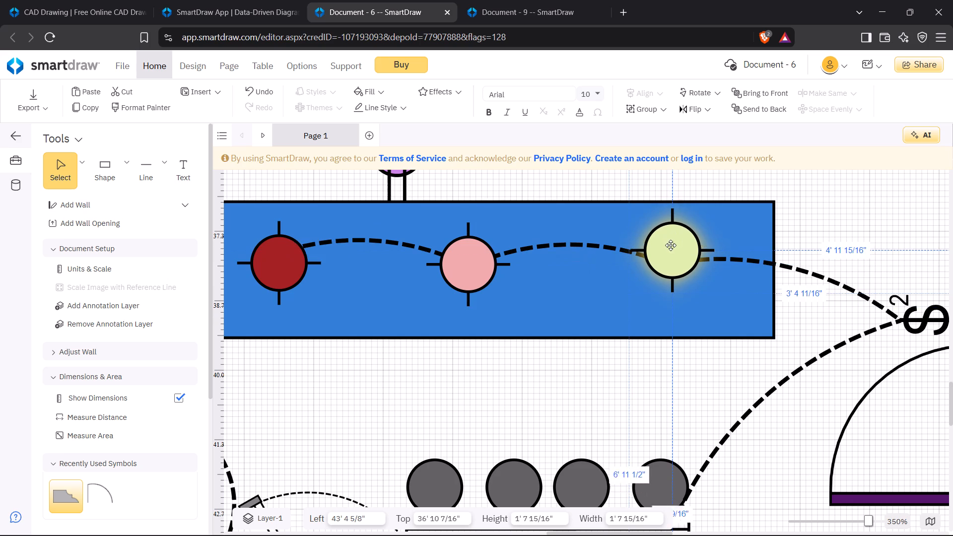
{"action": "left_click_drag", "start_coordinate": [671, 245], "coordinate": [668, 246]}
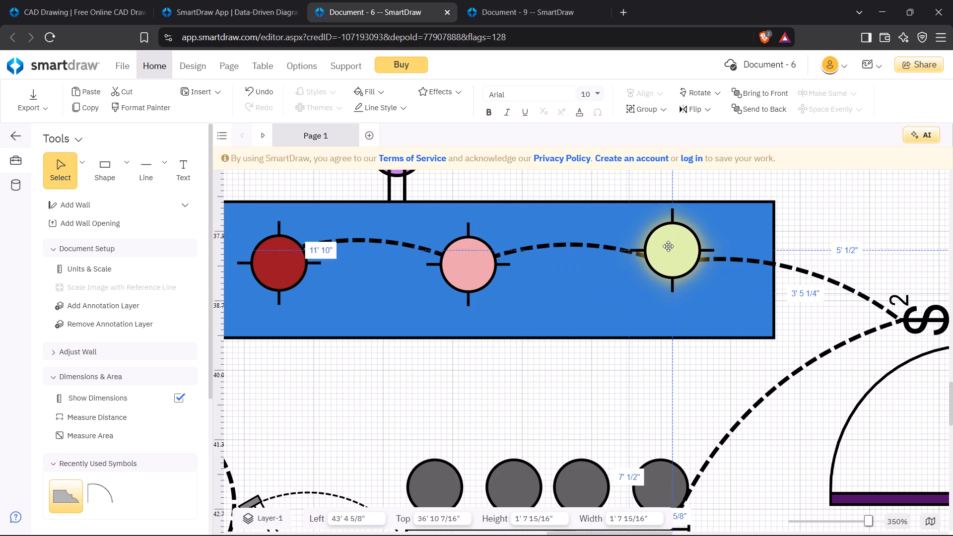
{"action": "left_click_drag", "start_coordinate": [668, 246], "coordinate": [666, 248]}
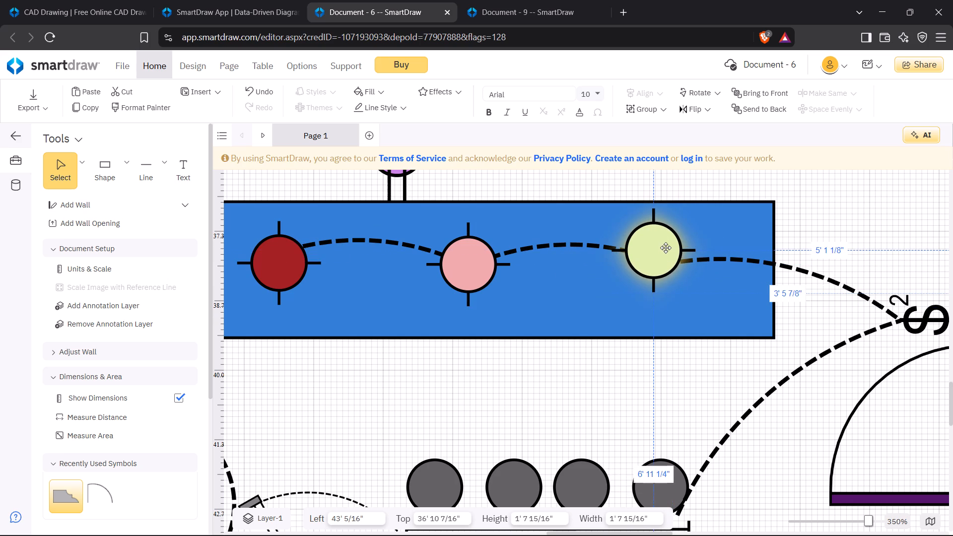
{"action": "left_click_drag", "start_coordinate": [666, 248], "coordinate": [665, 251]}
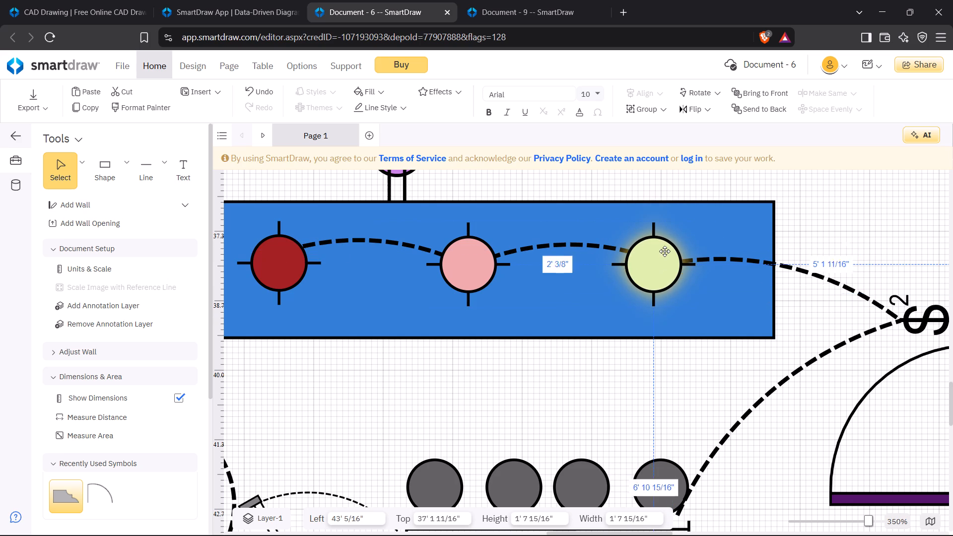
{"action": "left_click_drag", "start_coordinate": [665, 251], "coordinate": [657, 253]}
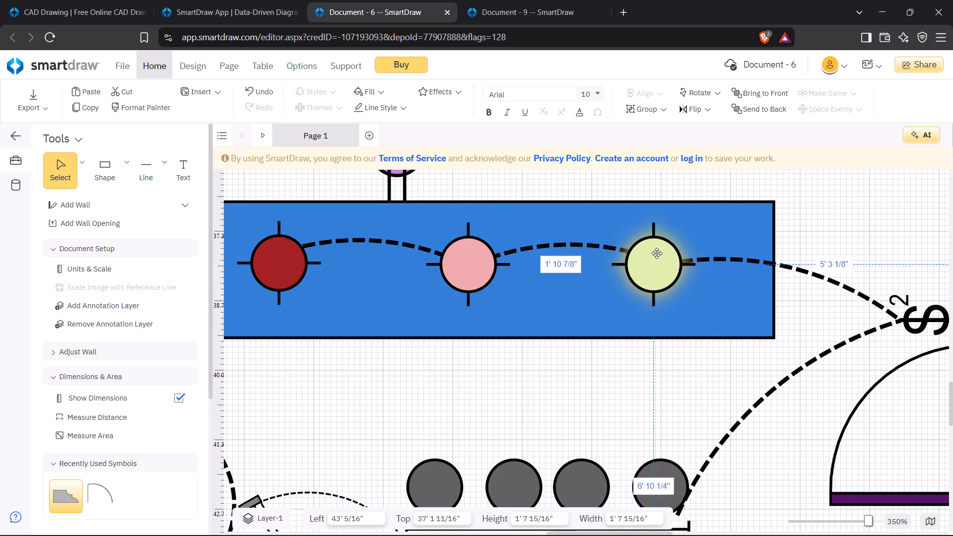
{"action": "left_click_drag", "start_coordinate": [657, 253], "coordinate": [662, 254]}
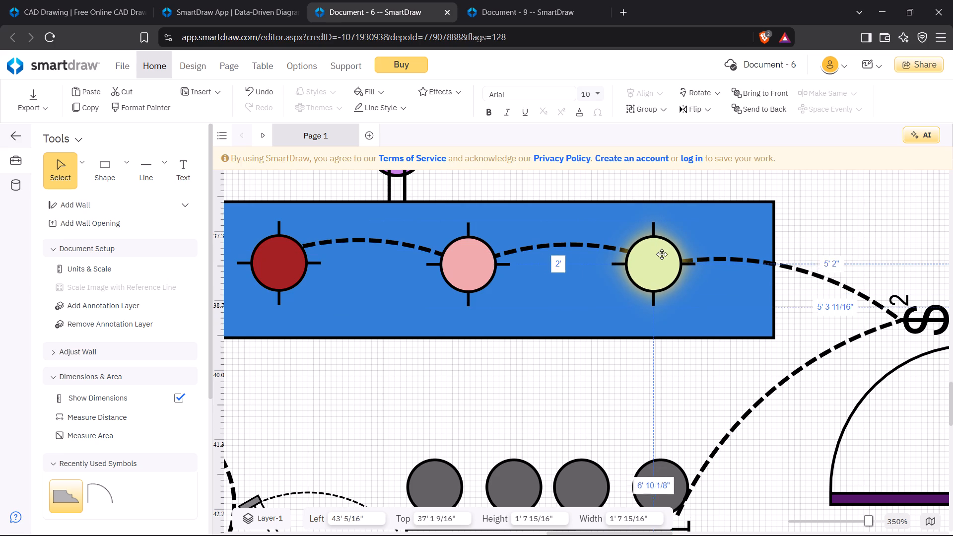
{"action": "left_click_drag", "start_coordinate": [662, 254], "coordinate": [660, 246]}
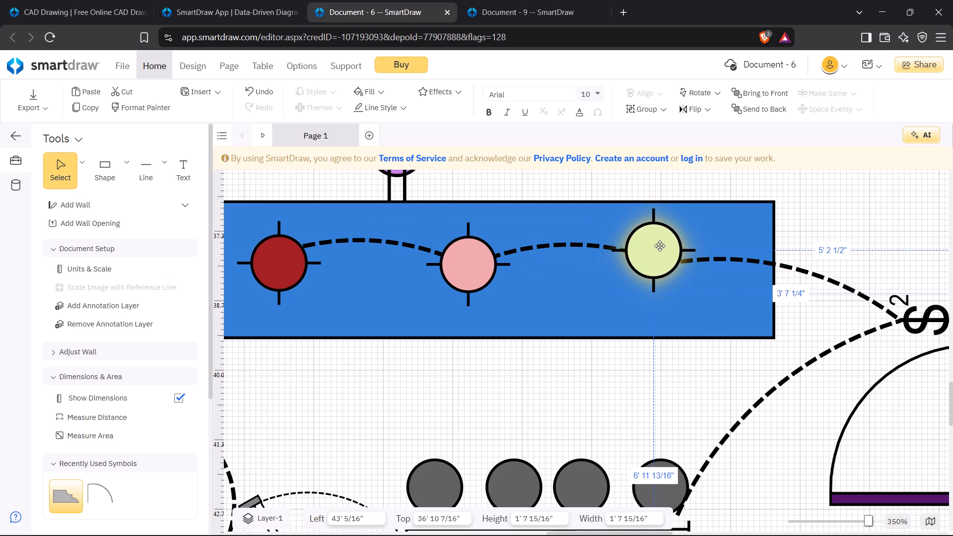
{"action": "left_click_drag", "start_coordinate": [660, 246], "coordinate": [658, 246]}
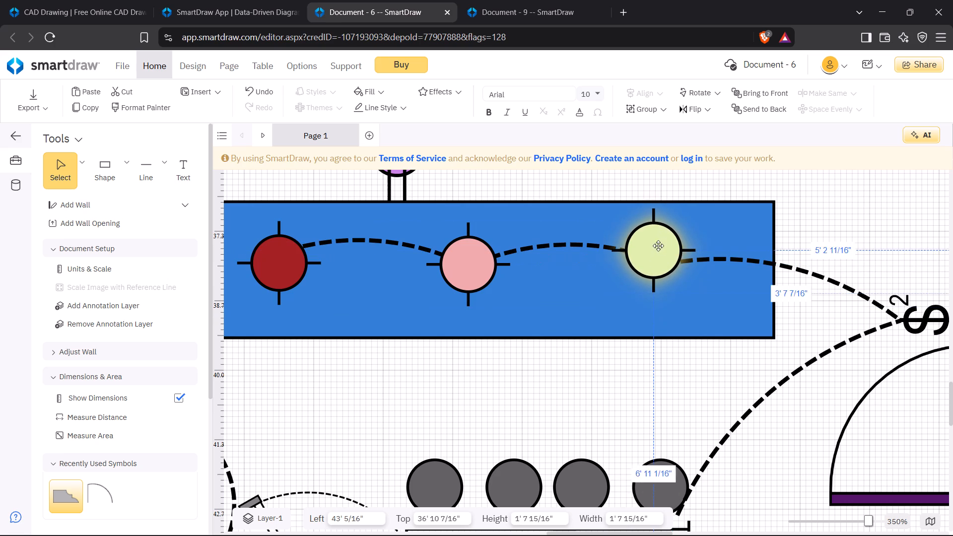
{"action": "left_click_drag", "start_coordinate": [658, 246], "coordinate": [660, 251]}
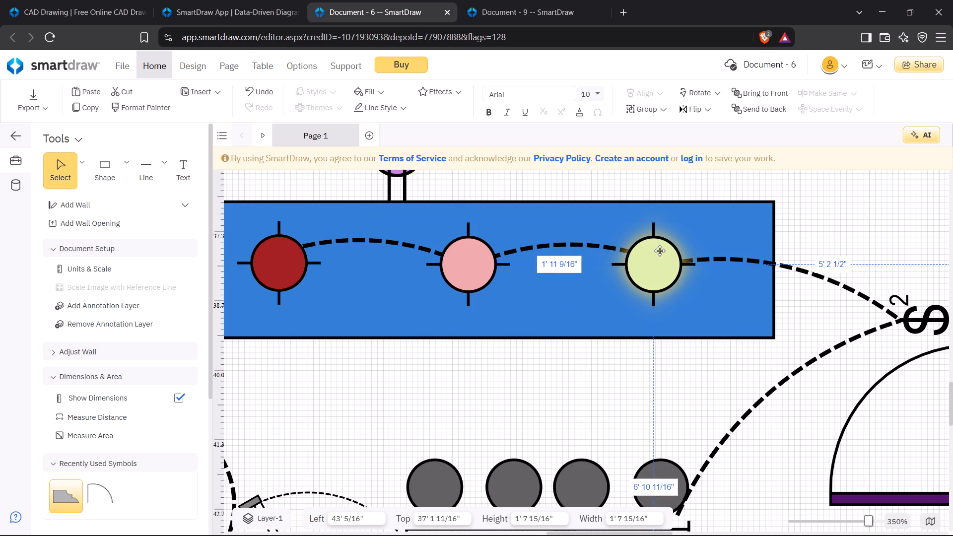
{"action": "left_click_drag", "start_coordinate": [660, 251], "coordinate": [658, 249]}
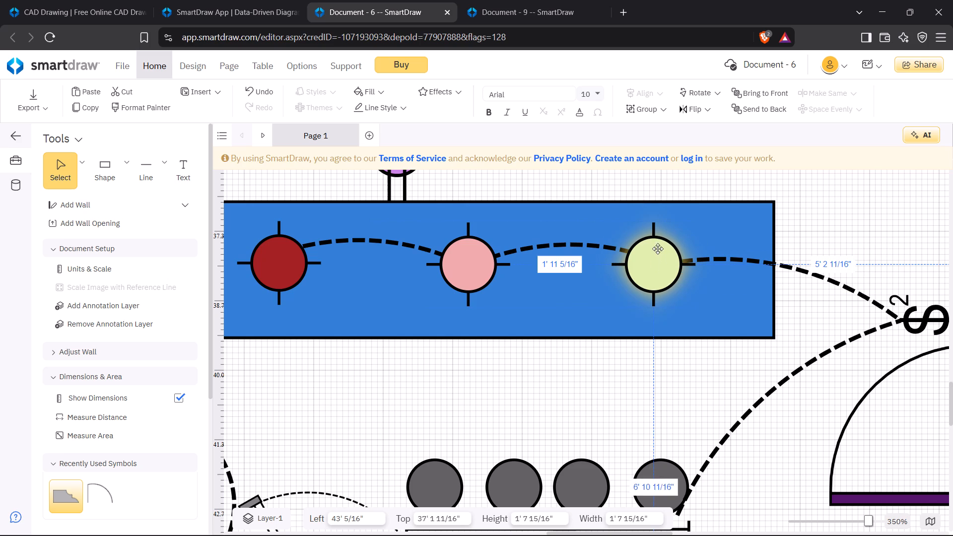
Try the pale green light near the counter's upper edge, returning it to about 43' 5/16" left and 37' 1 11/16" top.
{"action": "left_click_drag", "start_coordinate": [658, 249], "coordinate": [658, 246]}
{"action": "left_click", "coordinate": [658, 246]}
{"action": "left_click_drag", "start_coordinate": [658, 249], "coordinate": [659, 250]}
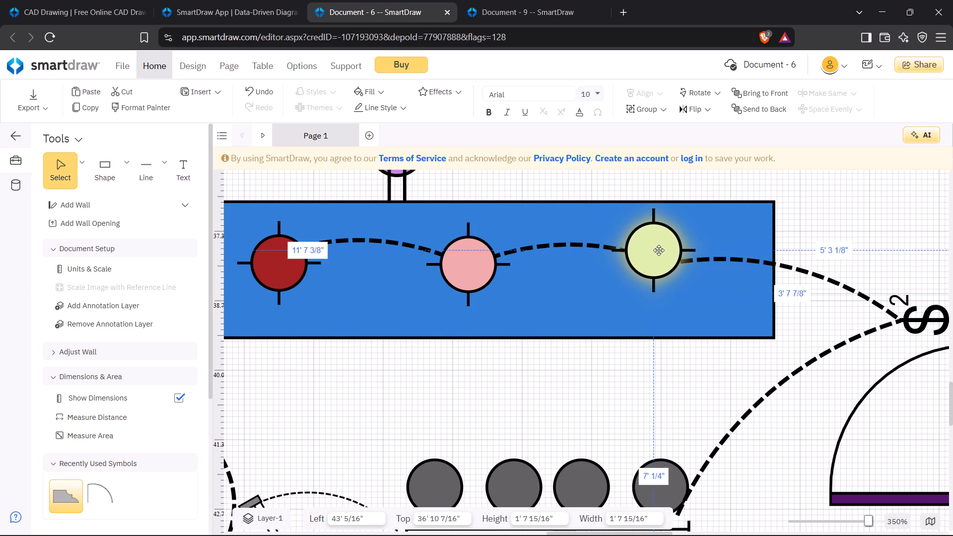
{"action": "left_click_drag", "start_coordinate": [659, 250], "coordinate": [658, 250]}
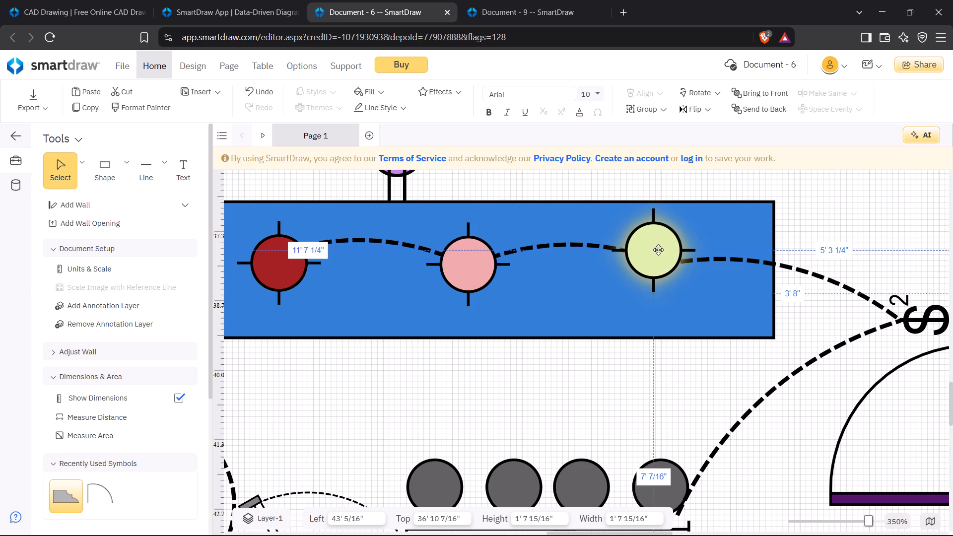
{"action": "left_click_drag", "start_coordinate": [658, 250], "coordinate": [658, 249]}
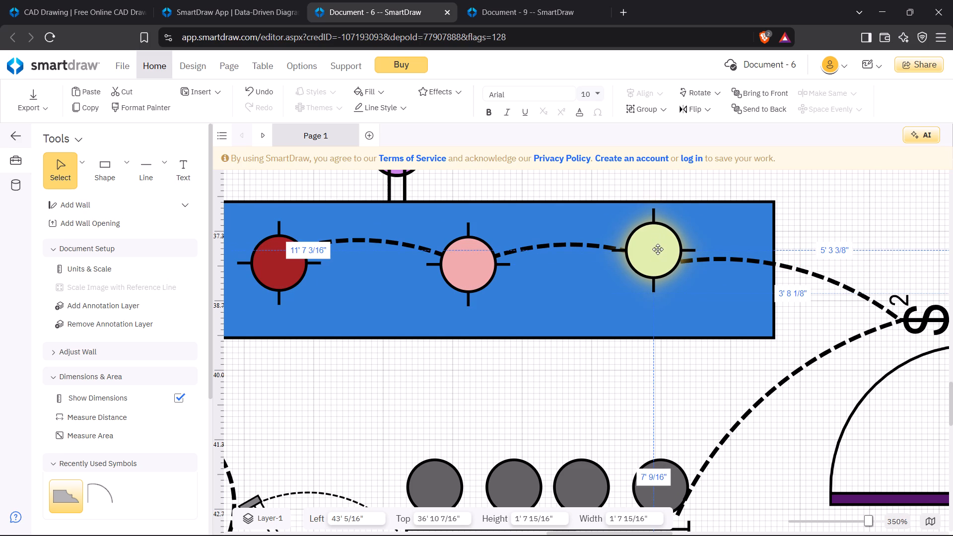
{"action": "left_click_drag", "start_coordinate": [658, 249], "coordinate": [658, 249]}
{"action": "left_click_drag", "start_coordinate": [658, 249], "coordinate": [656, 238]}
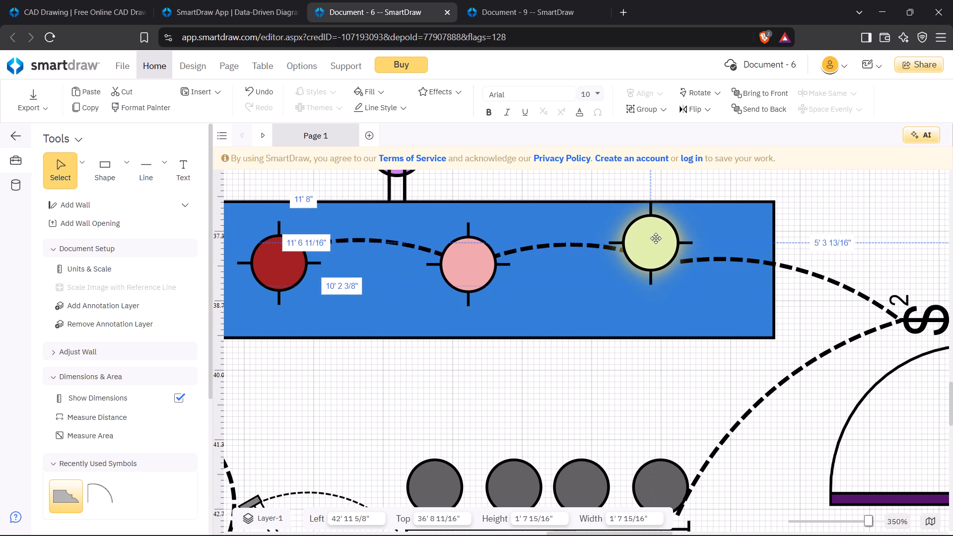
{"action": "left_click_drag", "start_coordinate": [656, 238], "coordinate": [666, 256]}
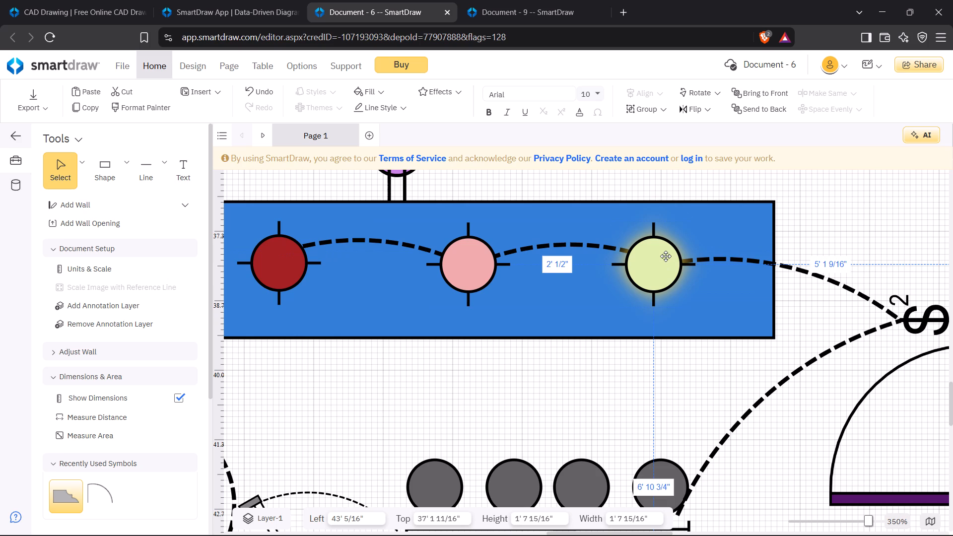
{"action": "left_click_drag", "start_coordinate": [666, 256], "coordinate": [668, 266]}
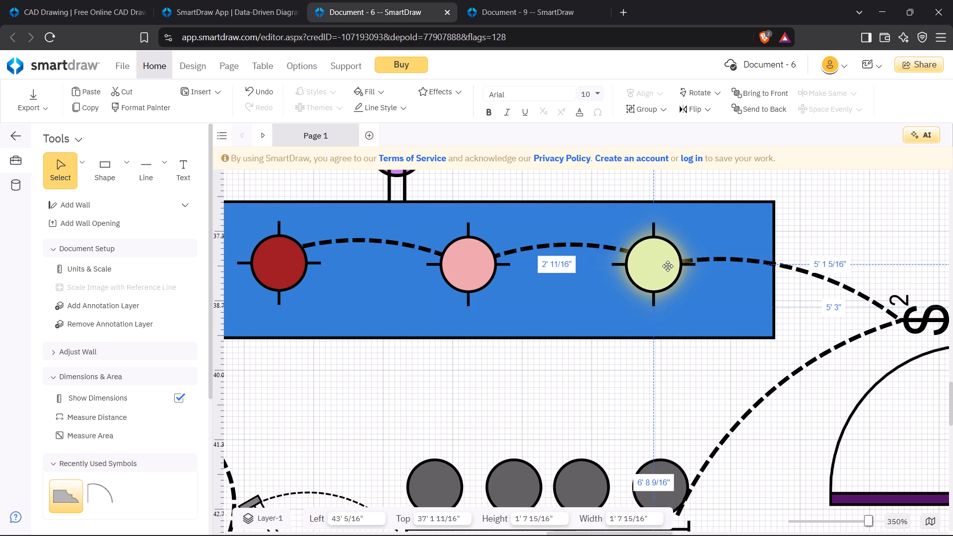
Position the pale green light between the two dashed wires at about 43' 4 5/8" left and 37' 1 11/16" top.
{"action": "left_click_drag", "start_coordinate": [668, 266], "coordinate": [668, 265]}
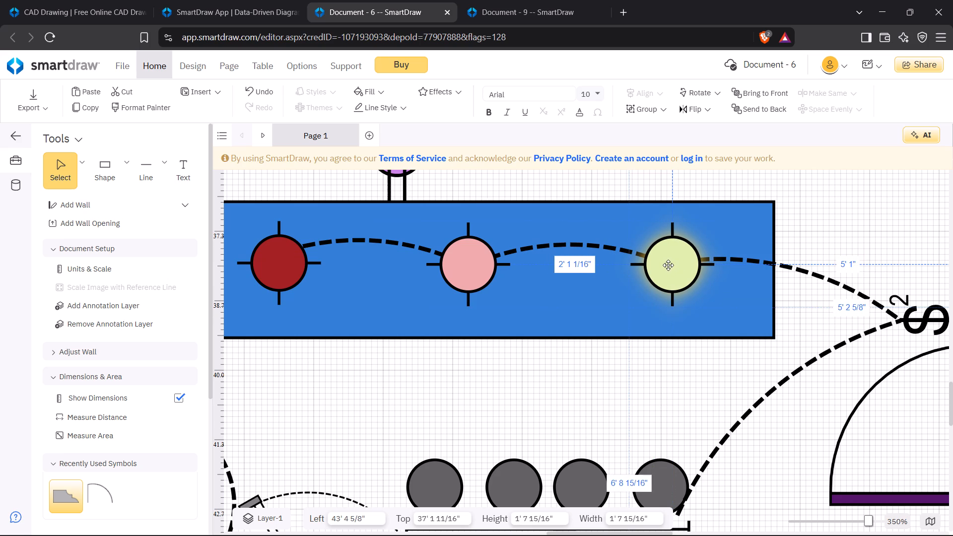
{"action": "left_click_drag", "start_coordinate": [668, 265], "coordinate": [669, 265]}
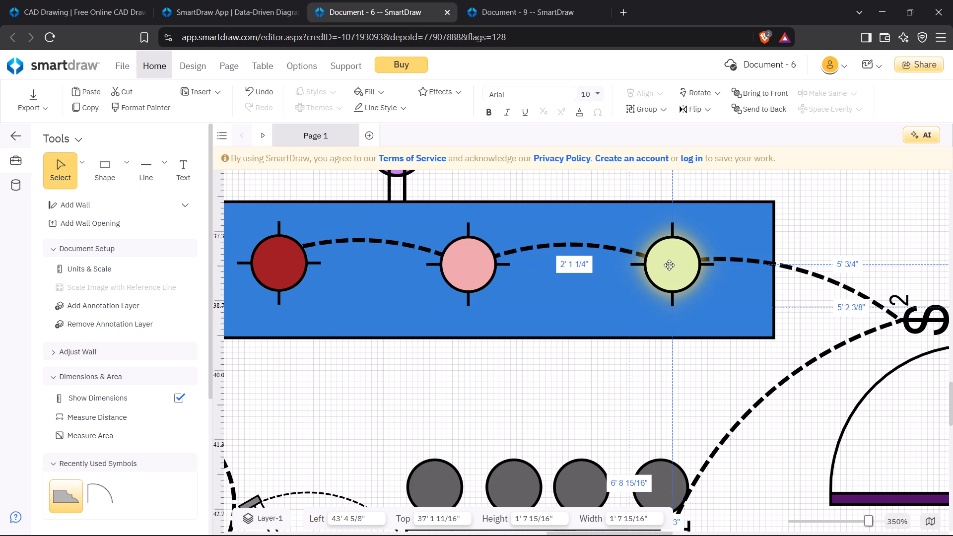
{"action": "left_click_drag", "start_coordinate": [669, 265], "coordinate": [670, 263]}
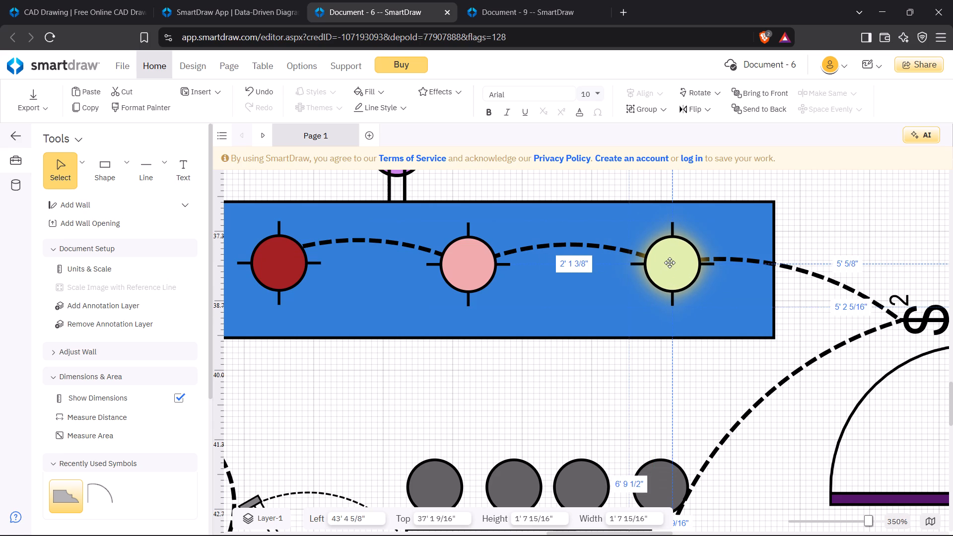
{"action": "left_click_drag", "start_coordinate": [670, 263], "coordinate": [654, 260]}
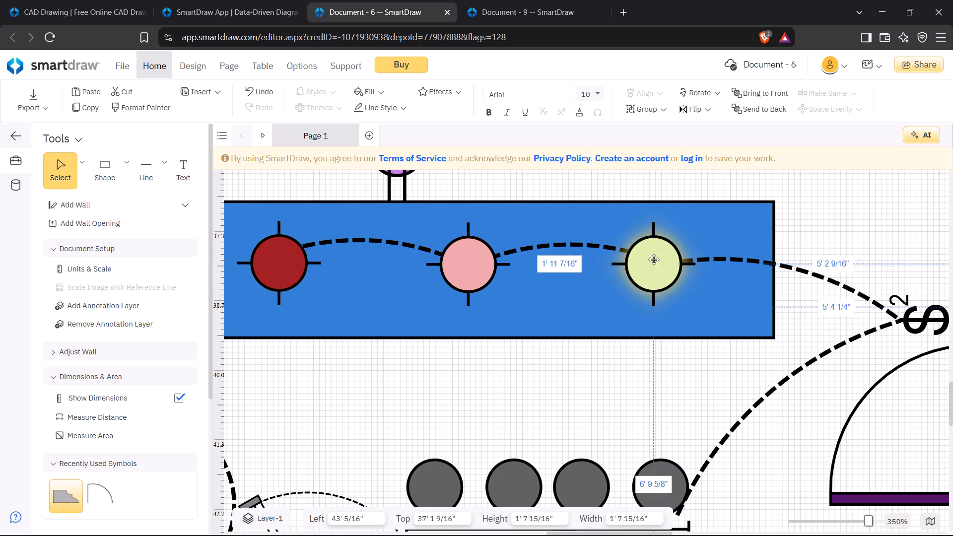
{"action": "left_click_drag", "start_coordinate": [654, 260], "coordinate": [670, 258]}
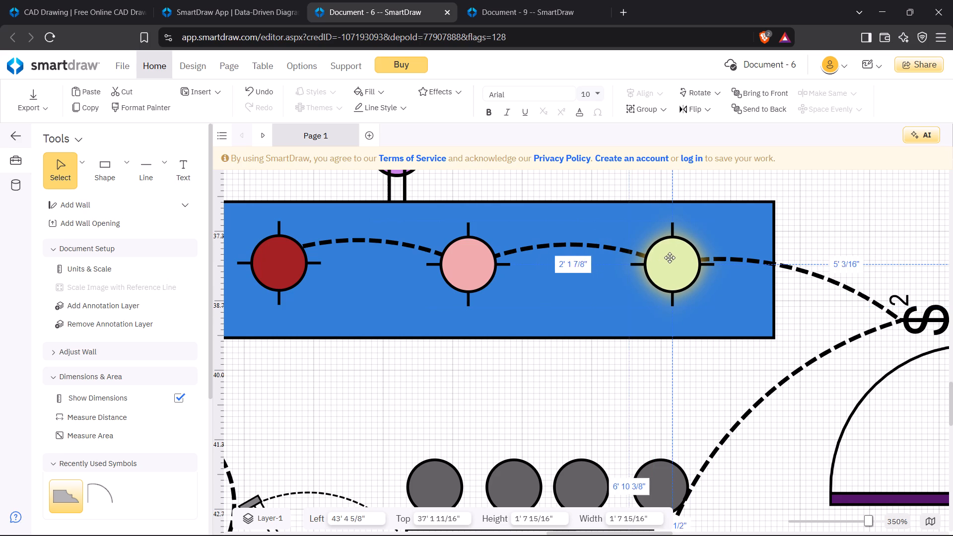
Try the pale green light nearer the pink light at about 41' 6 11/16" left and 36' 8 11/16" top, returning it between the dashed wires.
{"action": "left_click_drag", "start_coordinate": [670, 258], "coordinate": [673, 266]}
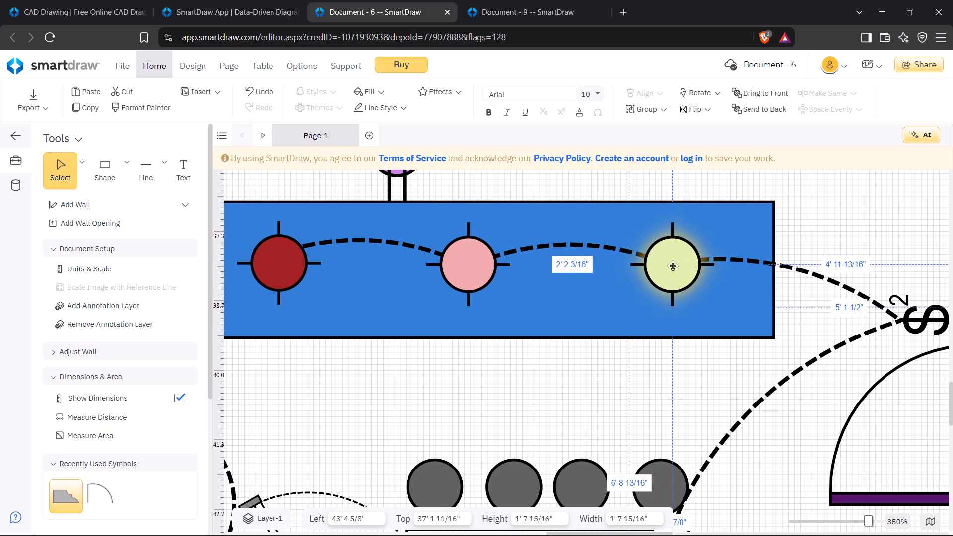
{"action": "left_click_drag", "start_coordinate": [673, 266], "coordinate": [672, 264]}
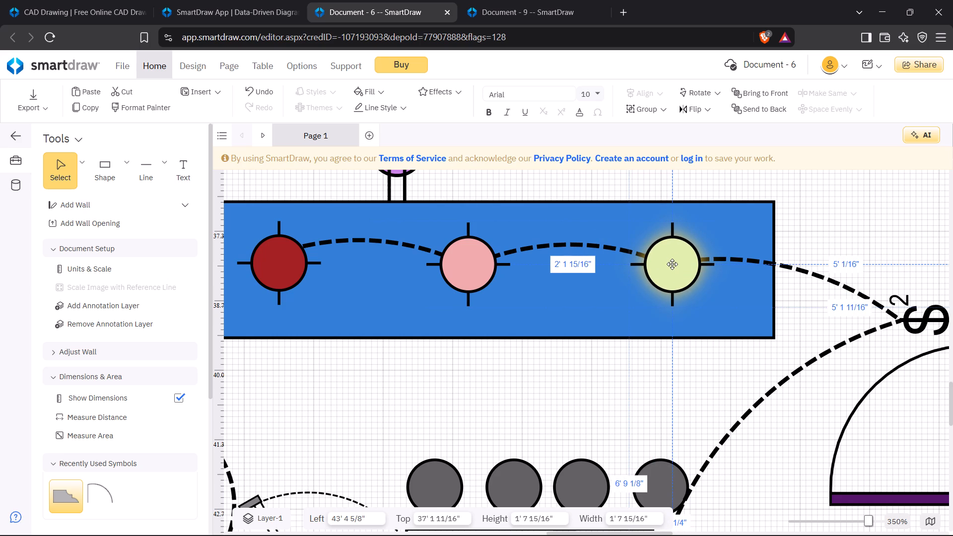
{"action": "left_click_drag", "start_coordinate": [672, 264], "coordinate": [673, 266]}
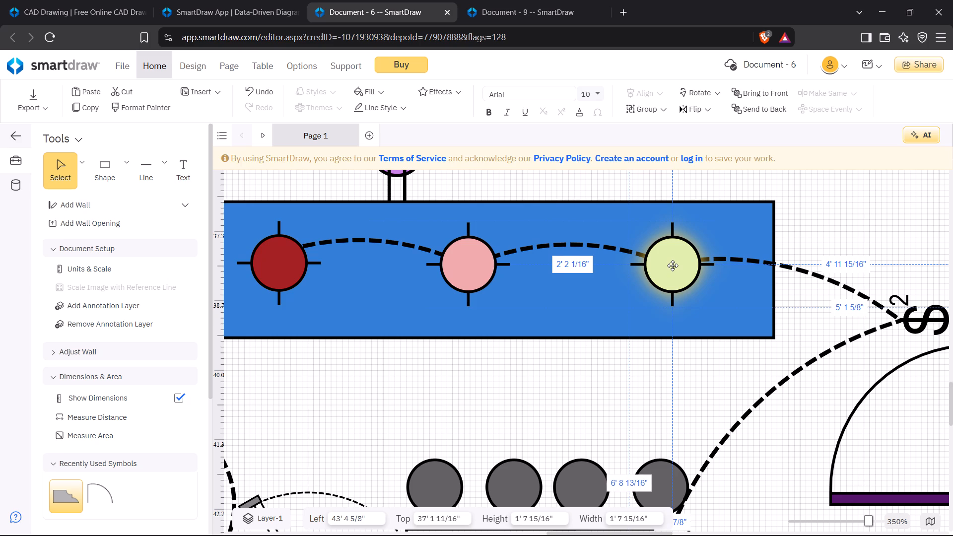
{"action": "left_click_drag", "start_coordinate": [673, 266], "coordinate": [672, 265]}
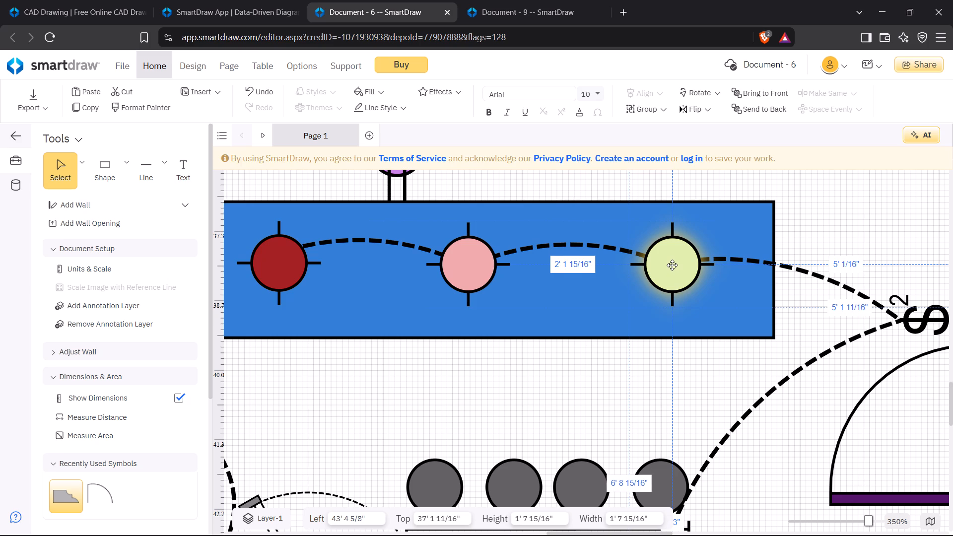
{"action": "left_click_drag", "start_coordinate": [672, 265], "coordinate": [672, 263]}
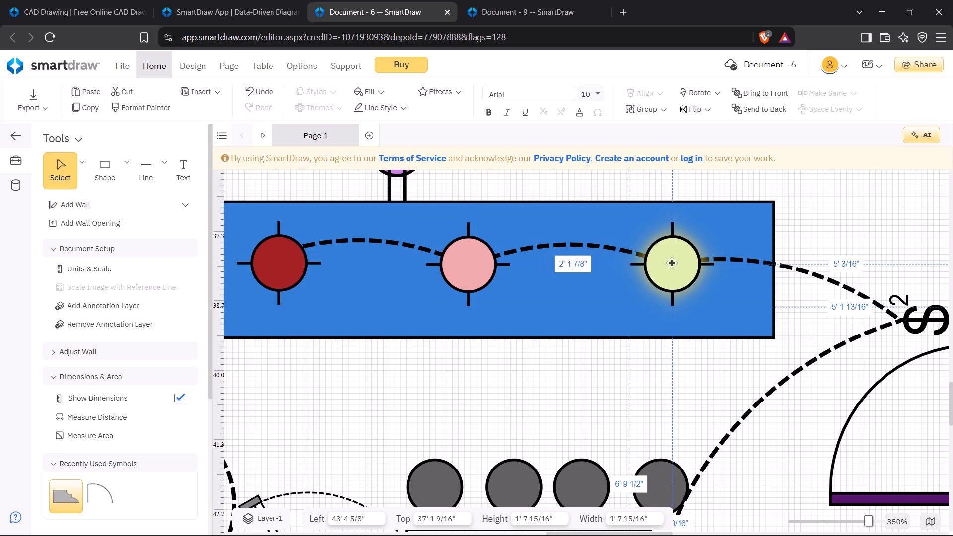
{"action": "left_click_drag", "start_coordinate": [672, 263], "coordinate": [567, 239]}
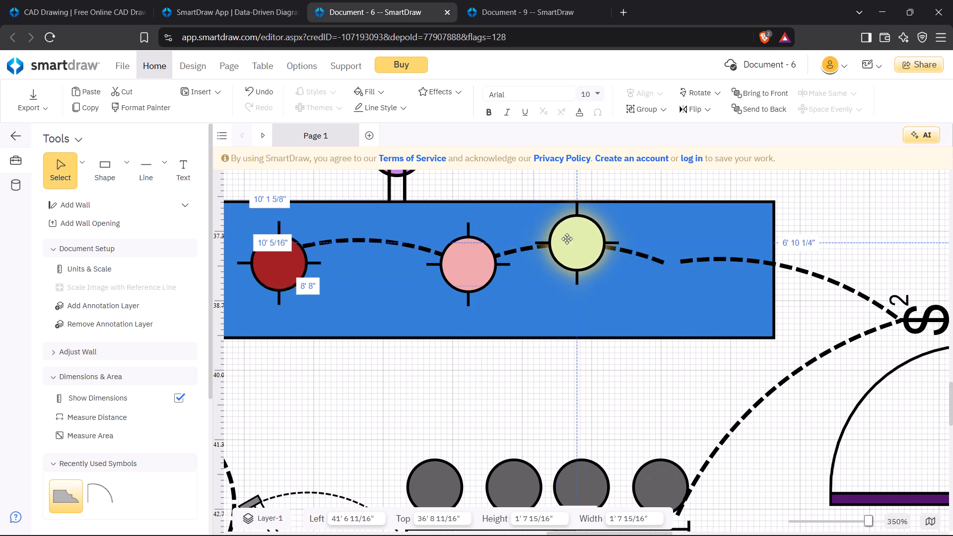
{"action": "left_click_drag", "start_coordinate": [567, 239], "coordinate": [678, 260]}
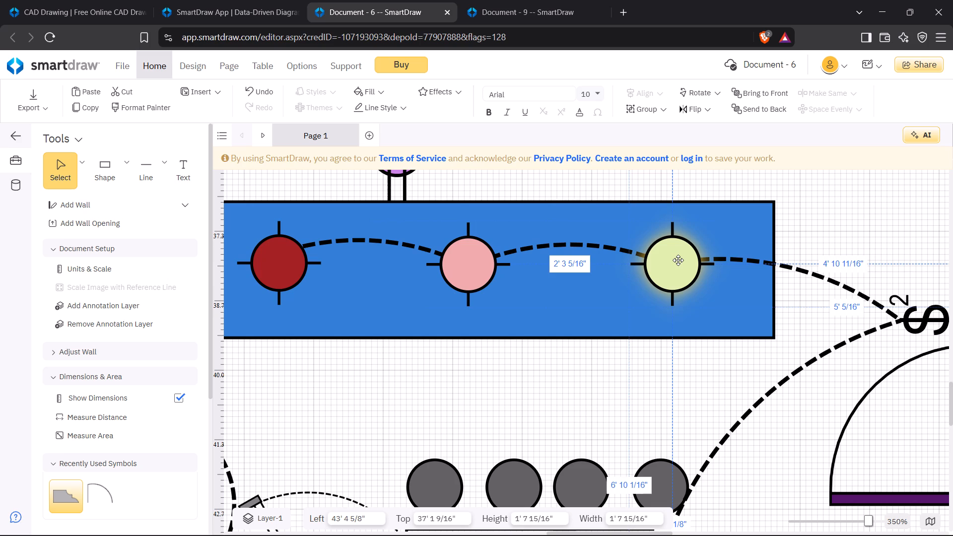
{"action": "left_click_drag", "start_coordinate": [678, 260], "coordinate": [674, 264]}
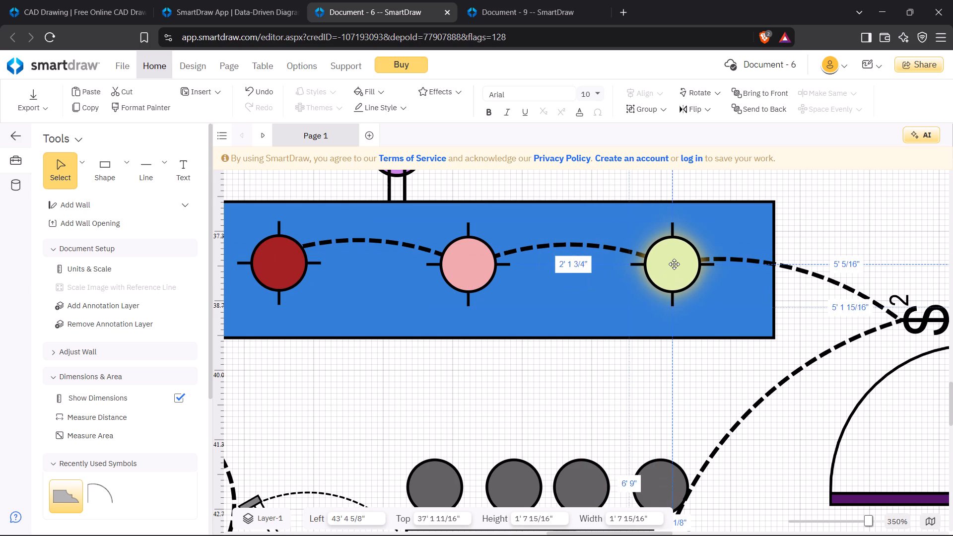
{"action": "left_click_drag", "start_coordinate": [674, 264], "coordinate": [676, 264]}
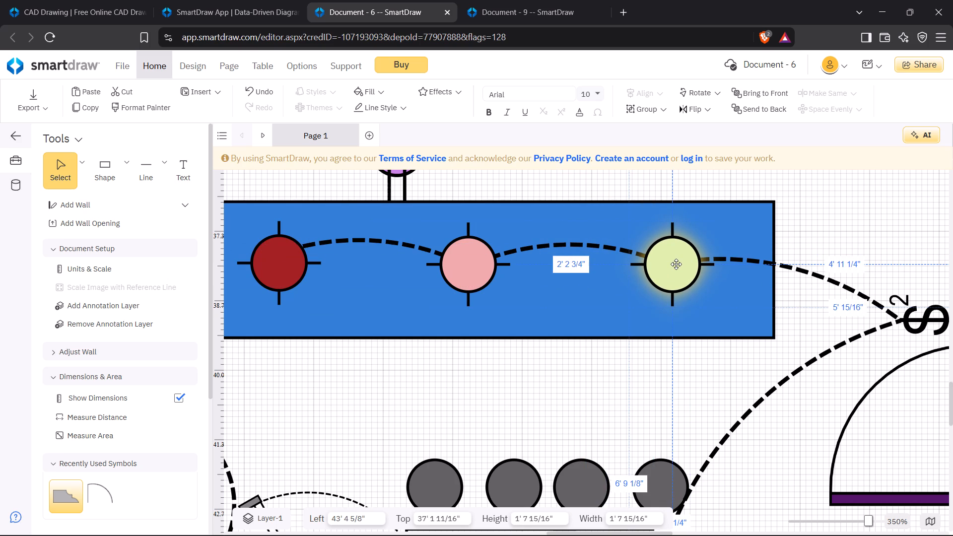
Settle the pale green light between the two dashed wires at about 43' 4 5/8" left and 37' 1 11/16" top.
{"action": "left_click_drag", "start_coordinate": [676, 264], "coordinate": [623, 257]}
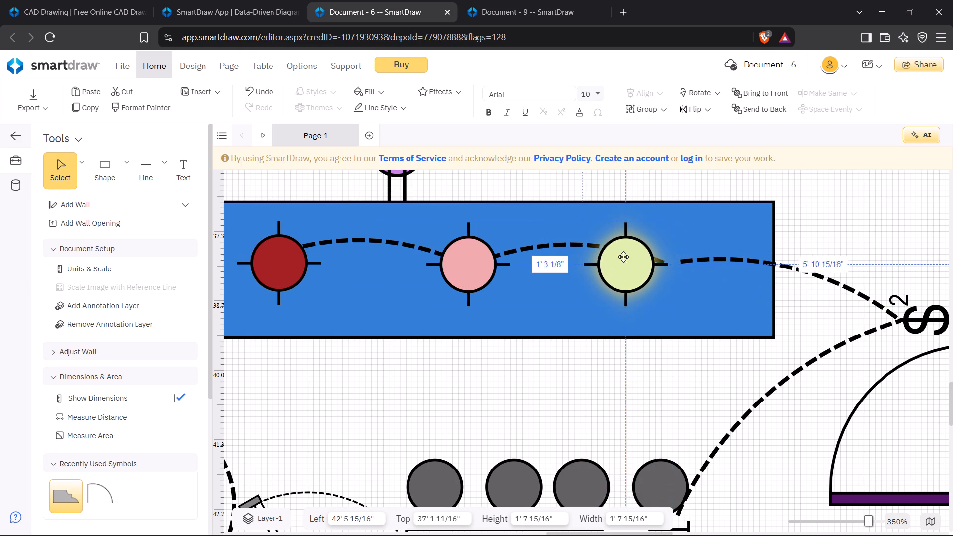
{"action": "left_click_drag", "start_coordinate": [623, 257], "coordinate": [599, 247]}
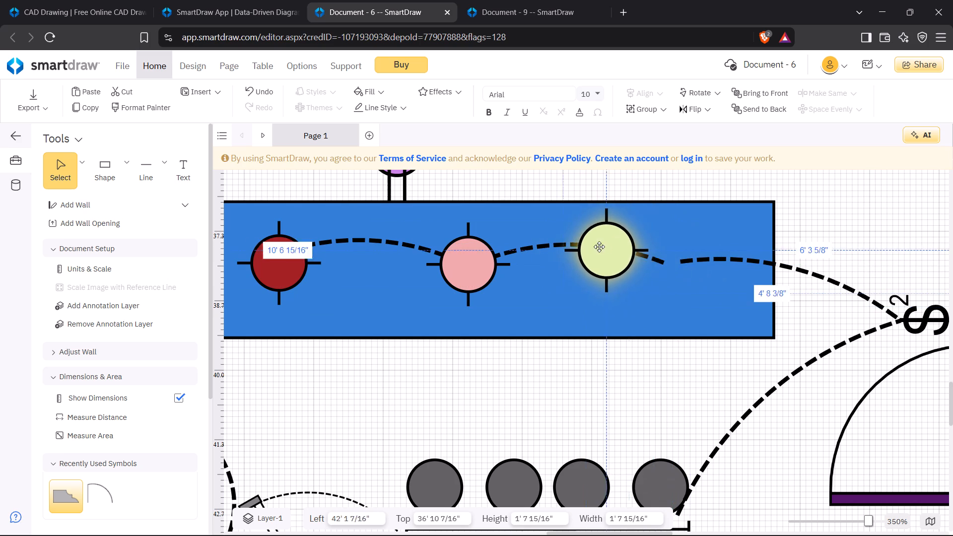
{"action": "left_click_drag", "start_coordinate": [599, 247], "coordinate": [687, 260]}
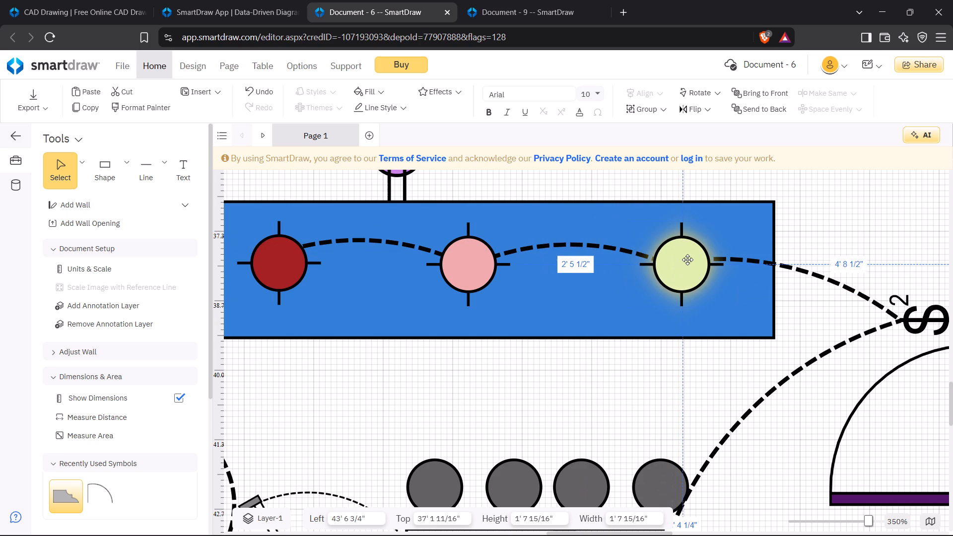
{"action": "left_click_drag", "start_coordinate": [687, 260], "coordinate": [685, 263]}
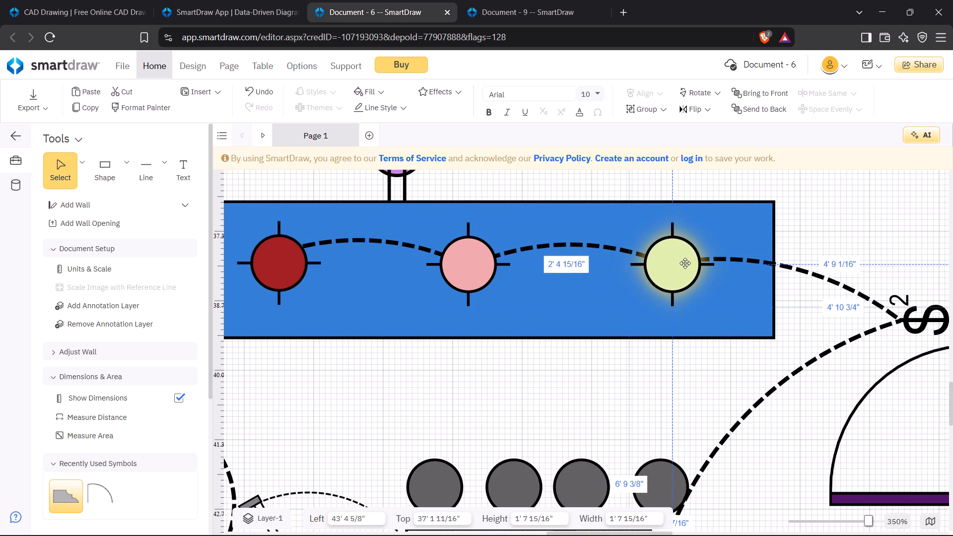
{"action": "left_click_drag", "start_coordinate": [685, 263], "coordinate": [677, 265]}
{"action": "left_click_drag", "start_coordinate": [677, 265], "coordinate": [685, 265]}
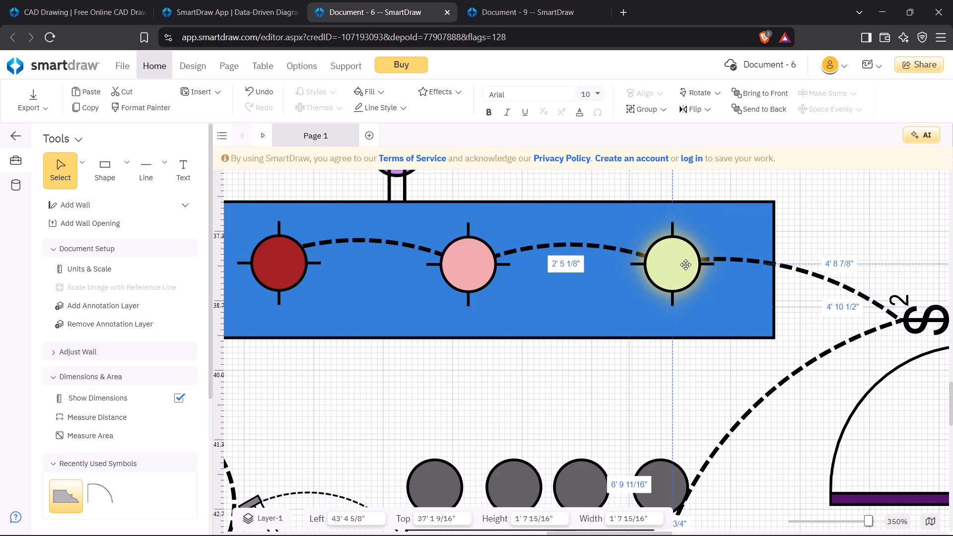
{"action": "left_click_drag", "start_coordinate": [685, 265], "coordinate": [683, 263]}
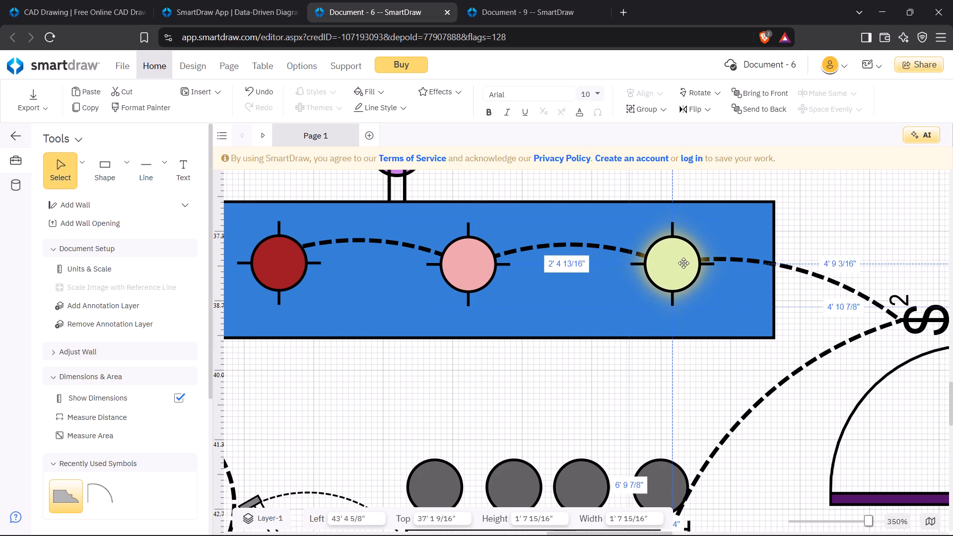
{"action": "left_click_drag", "start_coordinate": [683, 263], "coordinate": [684, 263]}
{"action": "left_click", "coordinate": [684, 263]}
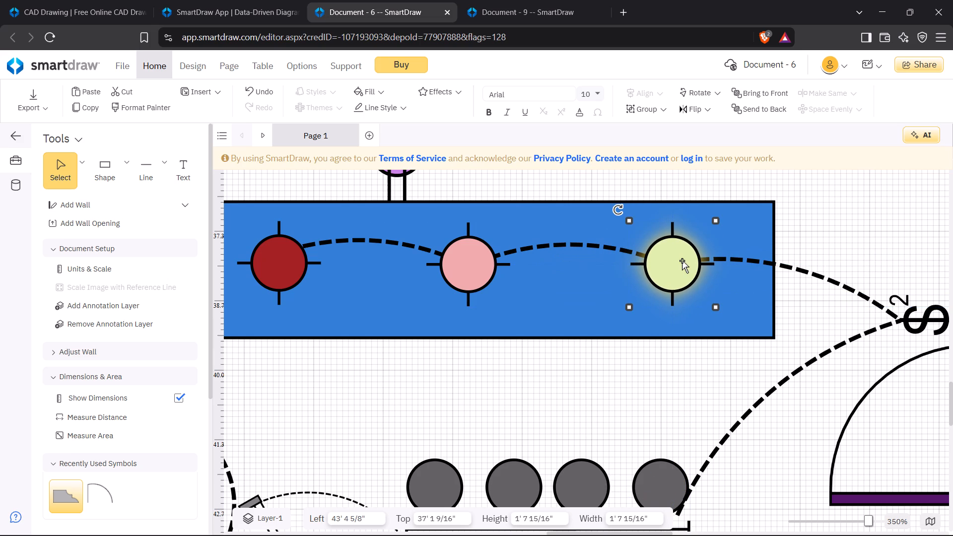
{"action": "left_click", "coordinate": [682, 261]}
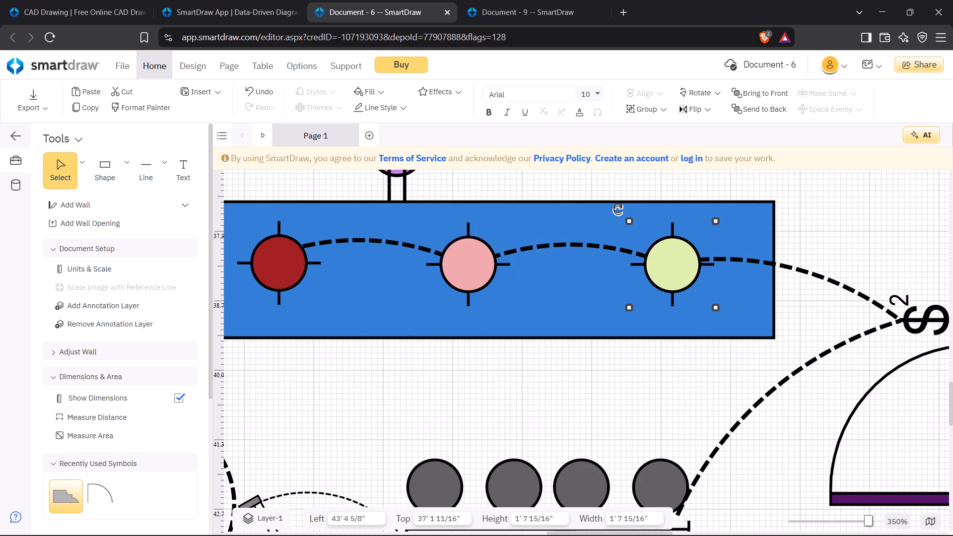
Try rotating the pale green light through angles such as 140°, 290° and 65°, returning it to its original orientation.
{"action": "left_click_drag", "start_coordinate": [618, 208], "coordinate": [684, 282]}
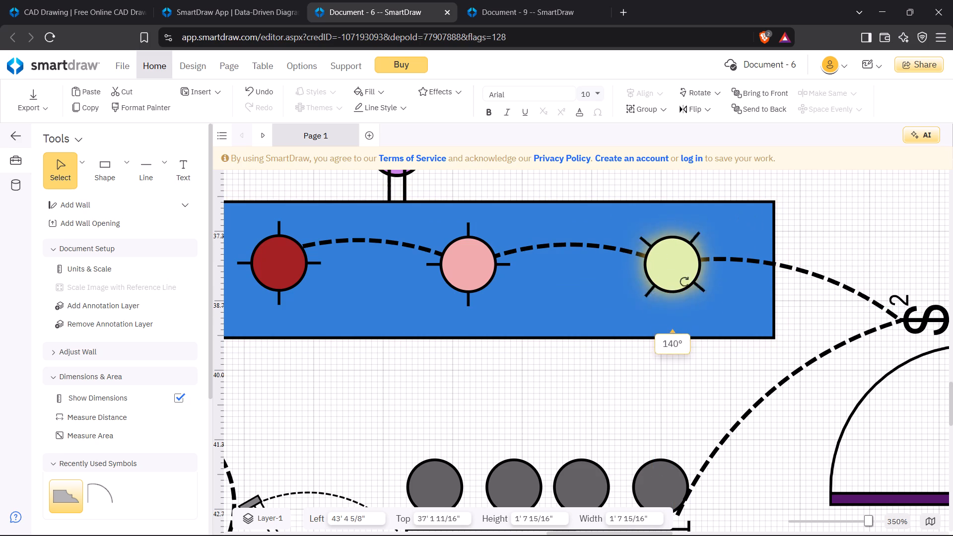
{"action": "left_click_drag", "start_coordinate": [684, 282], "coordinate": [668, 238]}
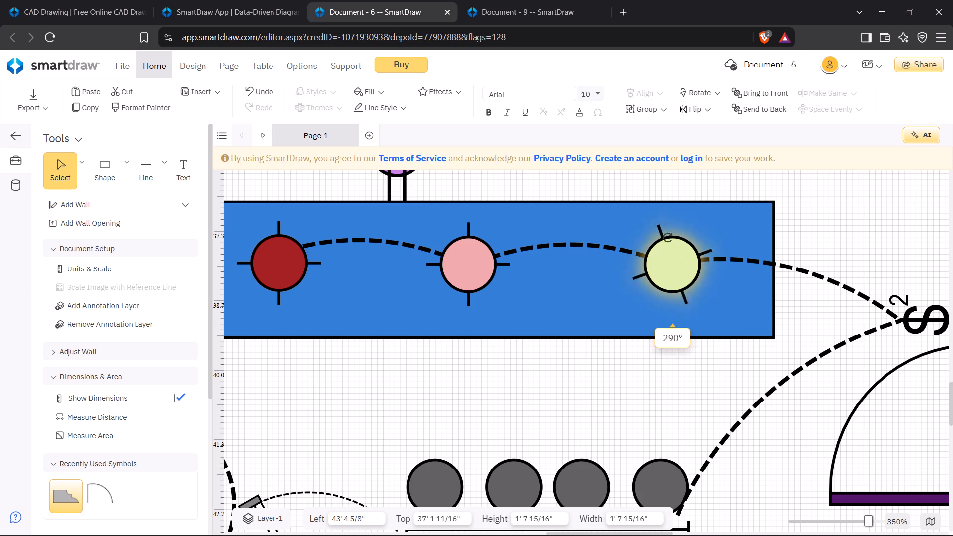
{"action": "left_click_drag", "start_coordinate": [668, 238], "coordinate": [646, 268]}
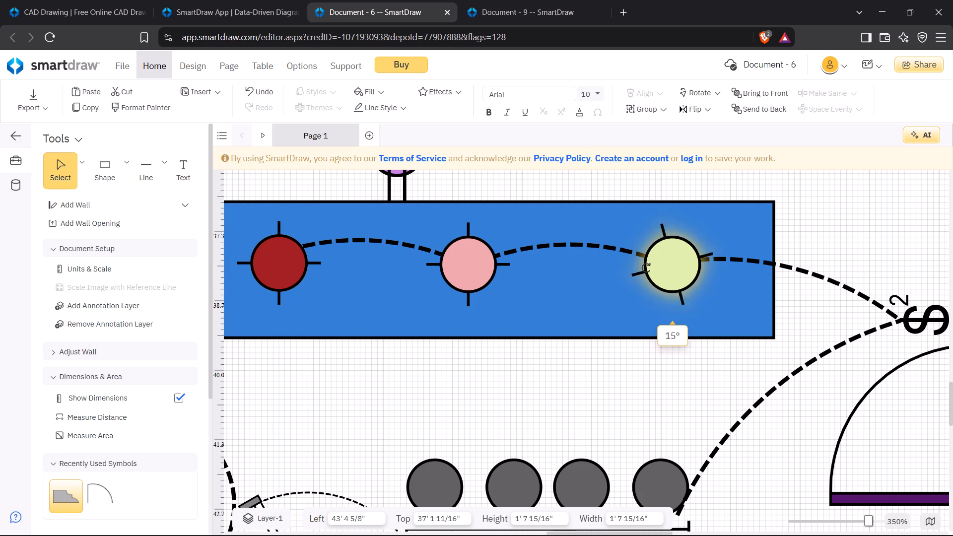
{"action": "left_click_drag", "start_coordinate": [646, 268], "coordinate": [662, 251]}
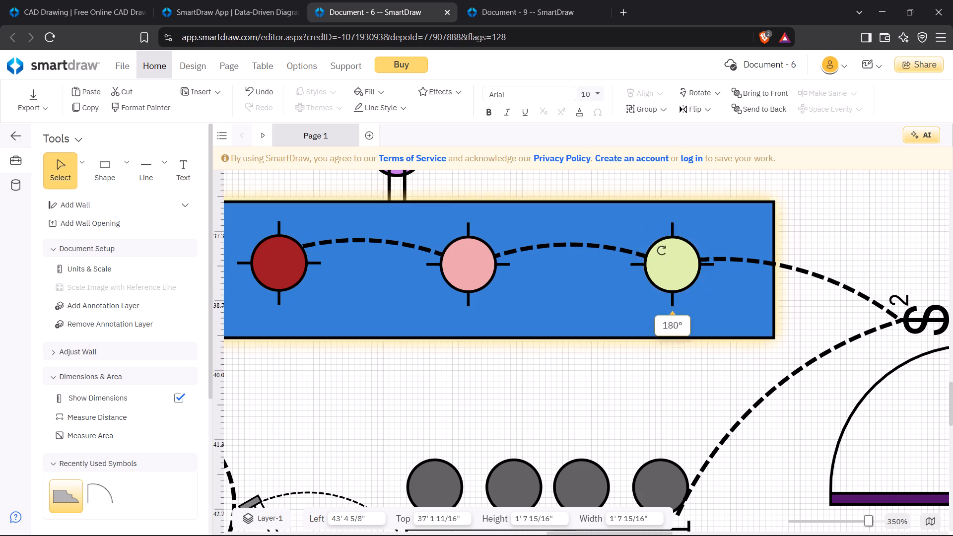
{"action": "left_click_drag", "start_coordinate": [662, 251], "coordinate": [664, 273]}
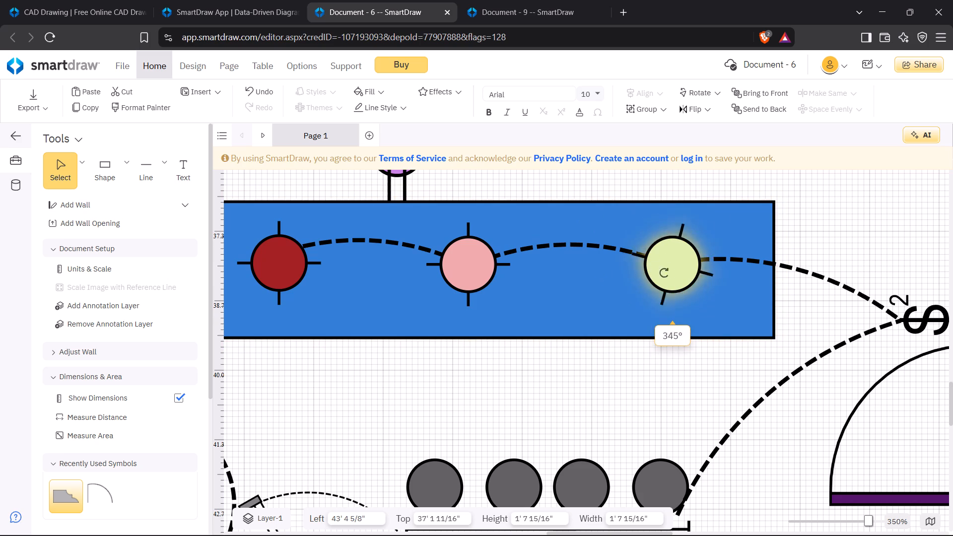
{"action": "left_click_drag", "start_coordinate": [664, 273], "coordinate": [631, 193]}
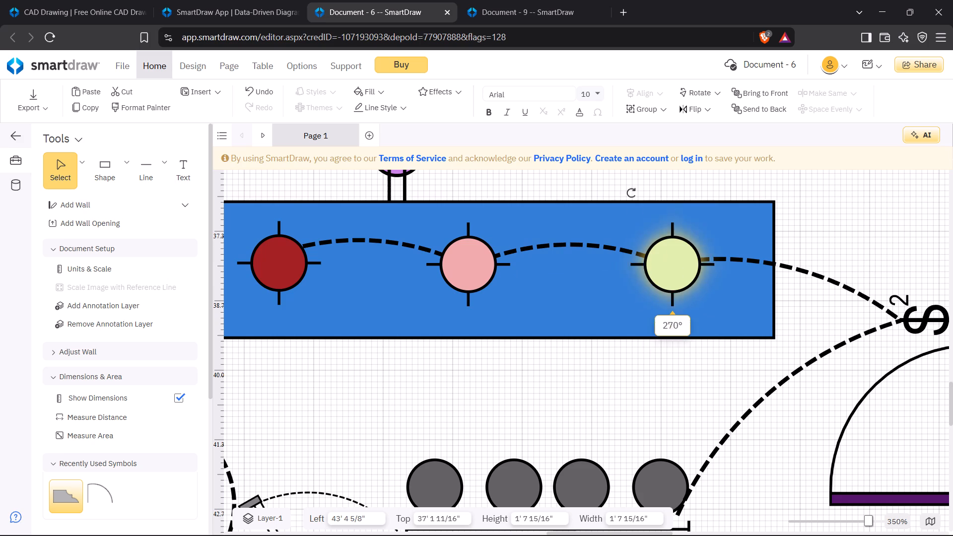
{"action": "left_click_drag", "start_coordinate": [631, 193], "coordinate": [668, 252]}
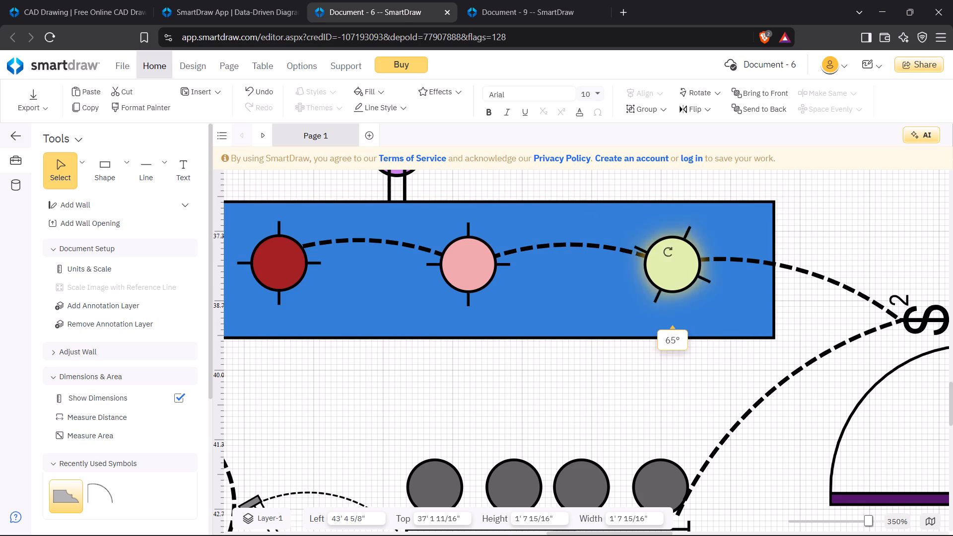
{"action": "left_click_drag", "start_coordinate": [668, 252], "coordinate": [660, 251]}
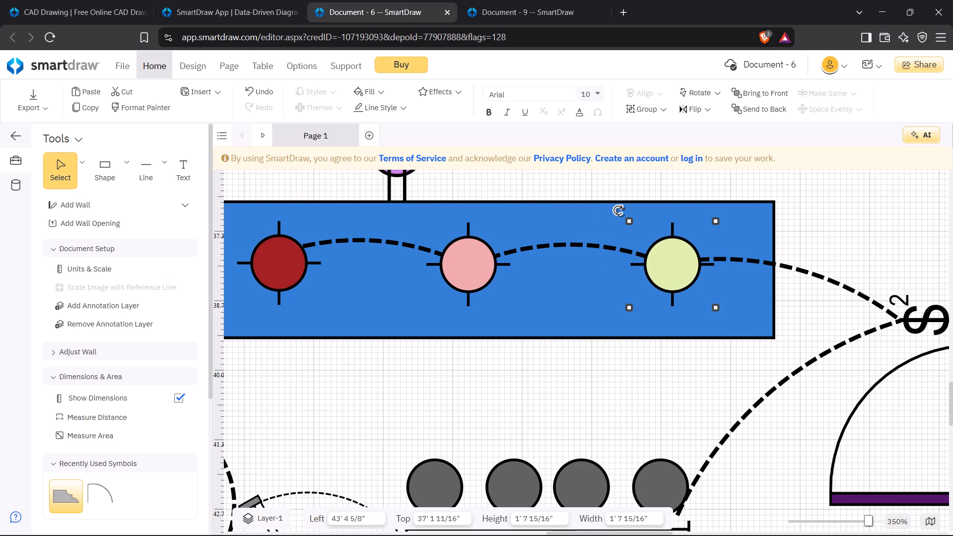
Rotate the pale green light on the blue counter a half turn, with its tick marks aligned vertically and horizontally.
{"action": "left_click_drag", "start_coordinate": [621, 212], "coordinate": [690, 287]}
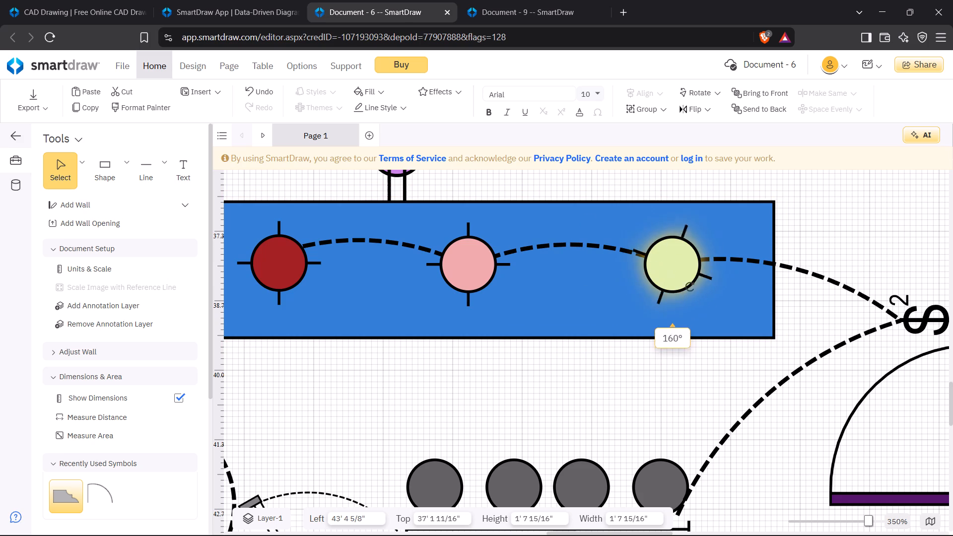
{"action": "left_click_drag", "start_coordinate": [690, 287], "coordinate": [667, 237]}
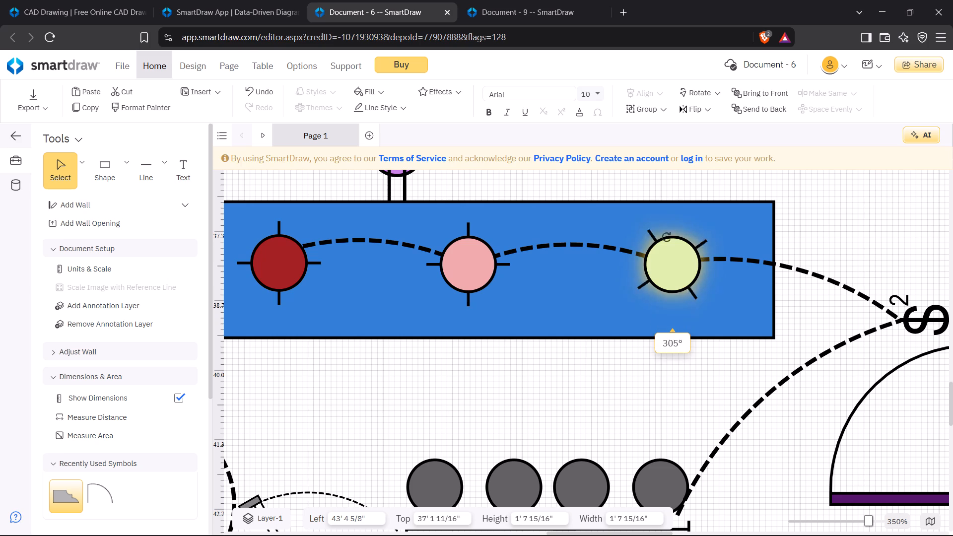
{"action": "left_click_drag", "start_coordinate": [667, 237], "coordinate": [673, 240]}
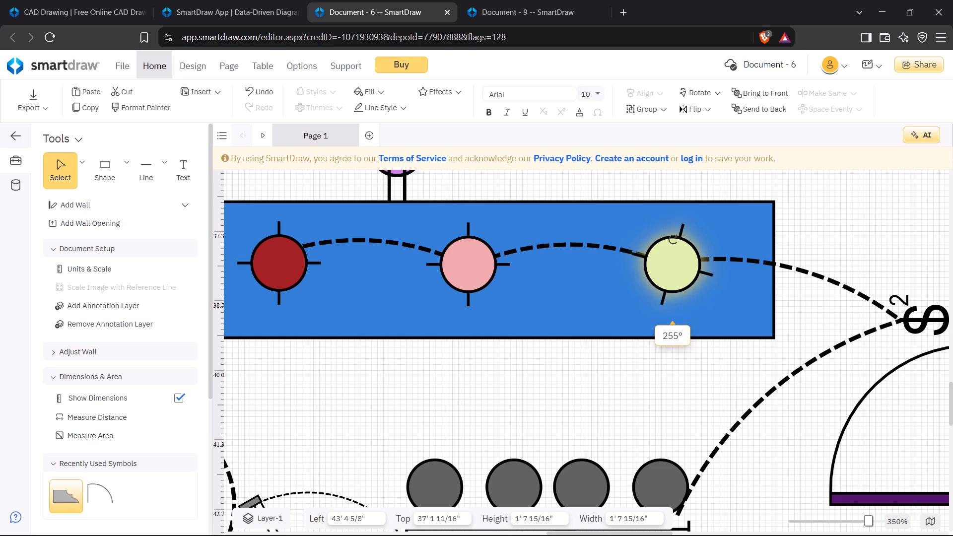
{"action": "left_click_drag", "start_coordinate": [673, 240], "coordinate": [686, 250]}
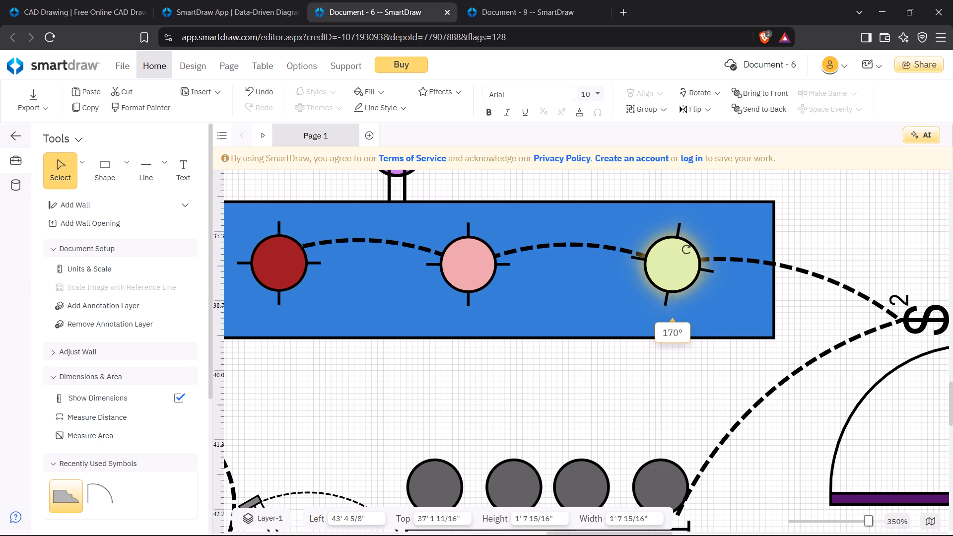
{"action": "left_click_drag", "start_coordinate": [686, 250], "coordinate": [655, 290]}
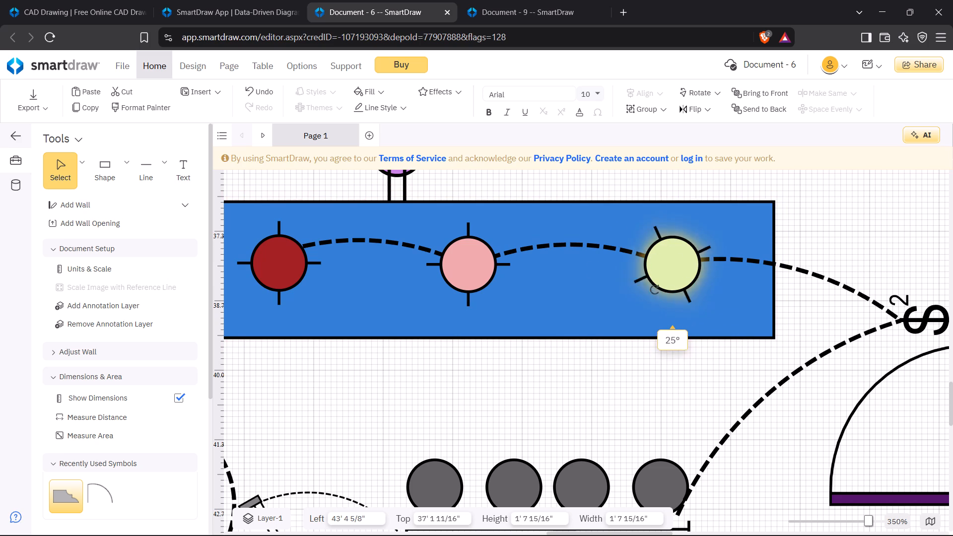
{"action": "left_click_drag", "start_coordinate": [655, 290], "coordinate": [633, 310]}
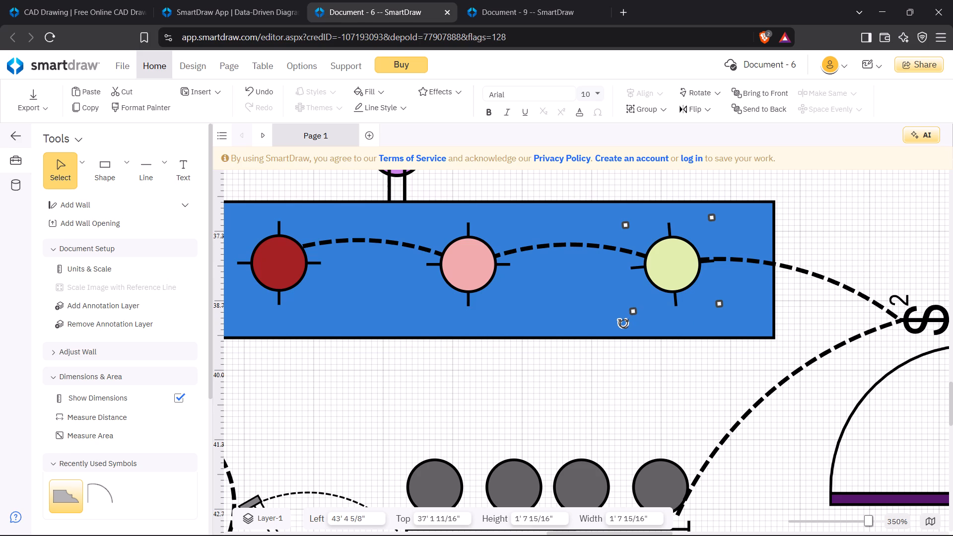
{"action": "left_click_drag", "start_coordinate": [624, 324], "coordinate": [669, 341]}
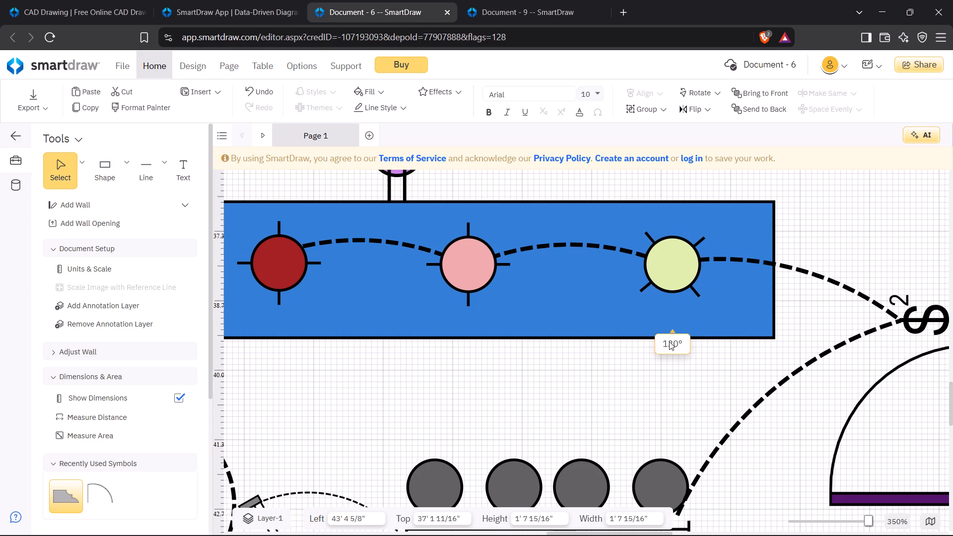
{"action": "left_click_drag", "start_coordinate": [669, 341], "coordinate": [700, 282]}
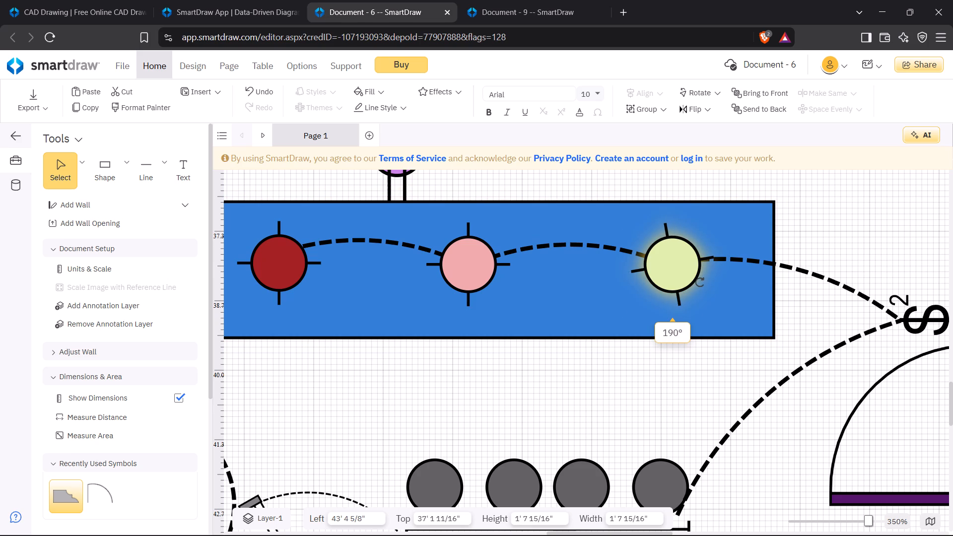
{"action": "left_click_drag", "start_coordinate": [700, 282], "coordinate": [704, 295]}
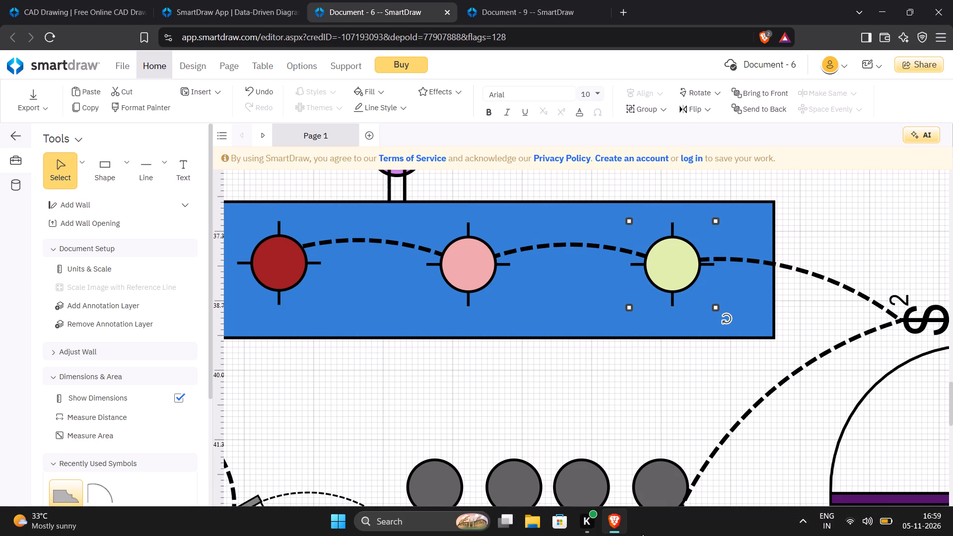
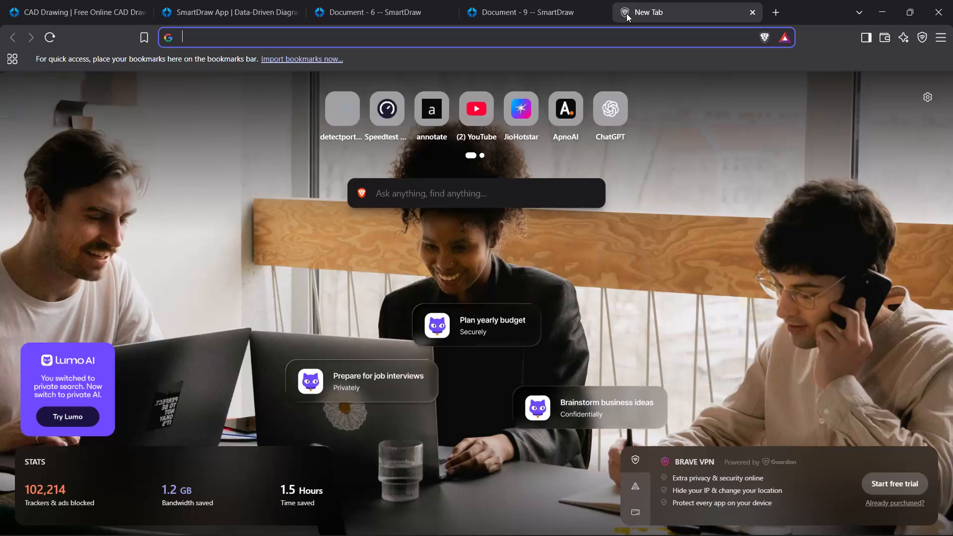
Begin entering a web address starting with "a" in the empty new browser tab.
{"action": "key", "text": "a"}
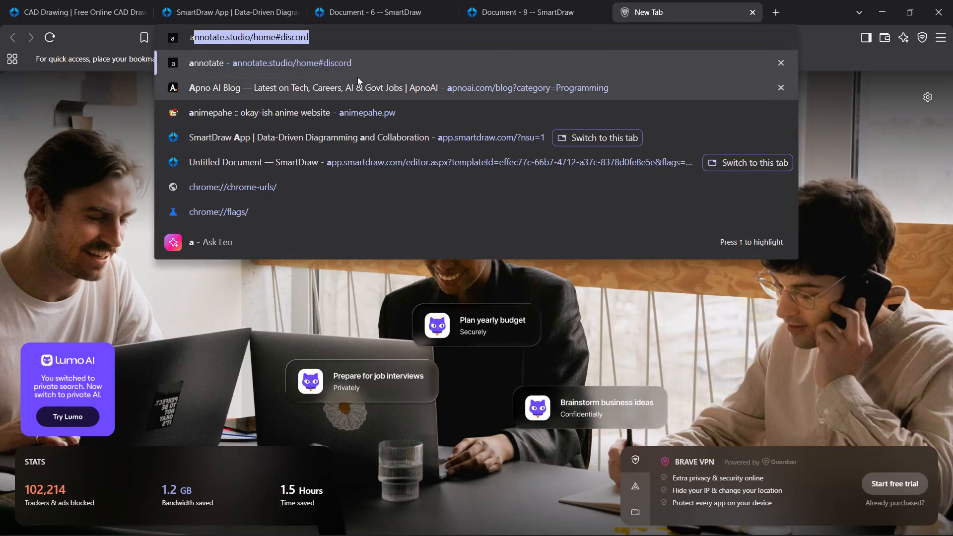
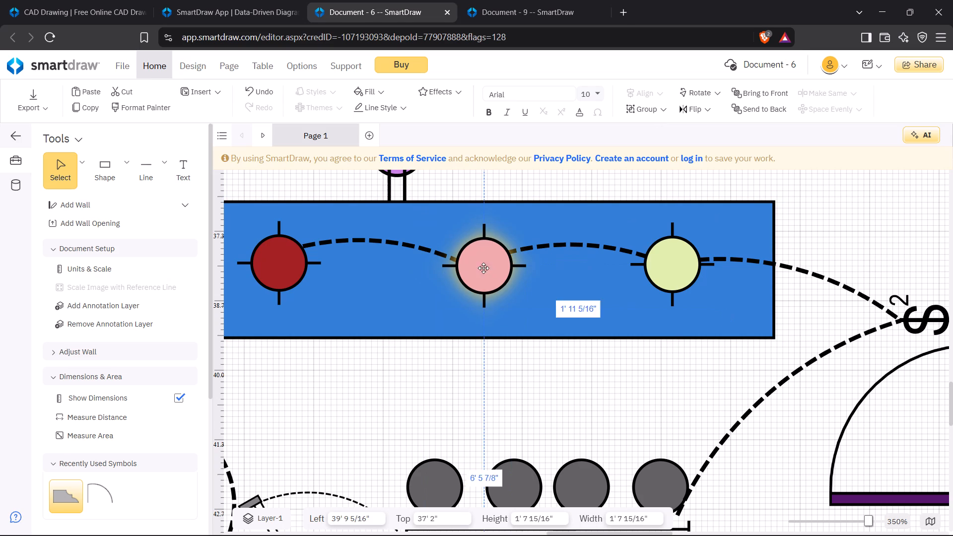
Reposition the pink light between the red and yellow-green lights, at about Left 39' 5 5/8" and Top 37' 1 3/8".
{"action": "left_click_drag", "start_coordinate": [483, 268], "coordinate": [486, 258]}
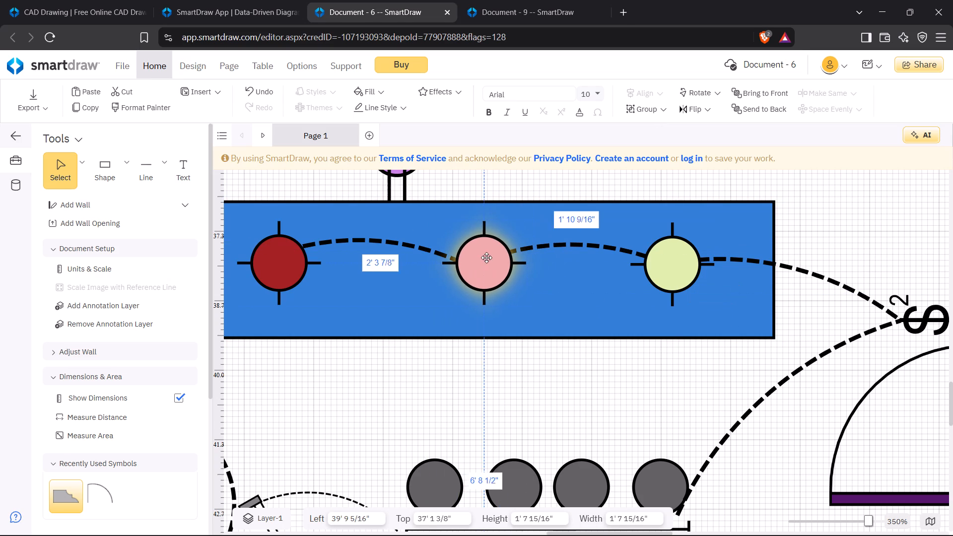
{"action": "left_click_drag", "start_coordinate": [486, 258], "coordinate": [597, 225]}
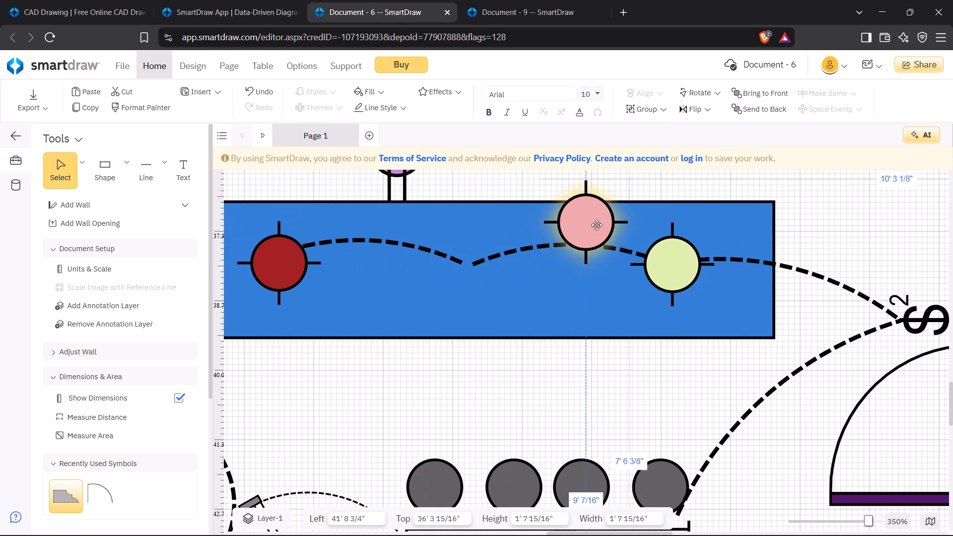
{"action": "left_click_drag", "start_coordinate": [597, 225], "coordinate": [473, 259]}
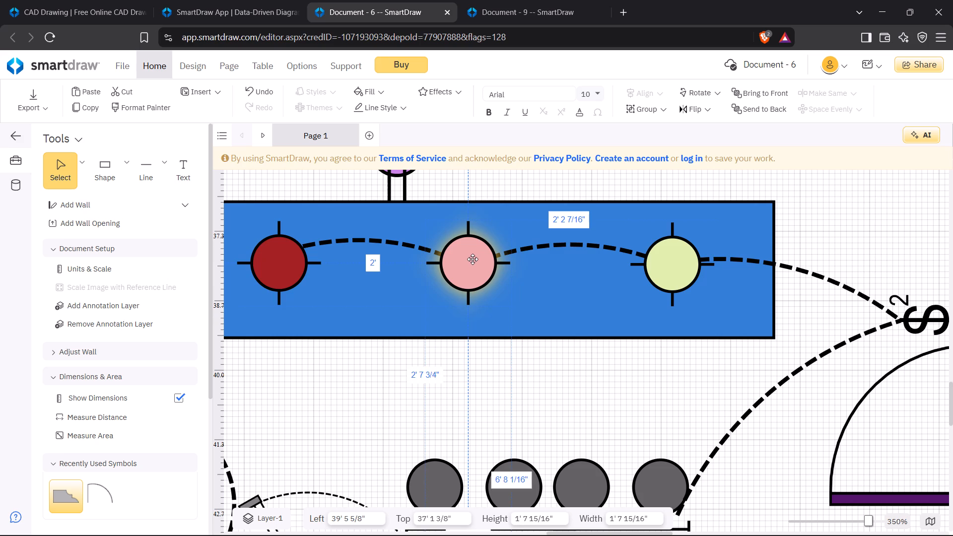
{"action": "left_click_drag", "start_coordinate": [473, 259], "coordinate": [472, 256]}
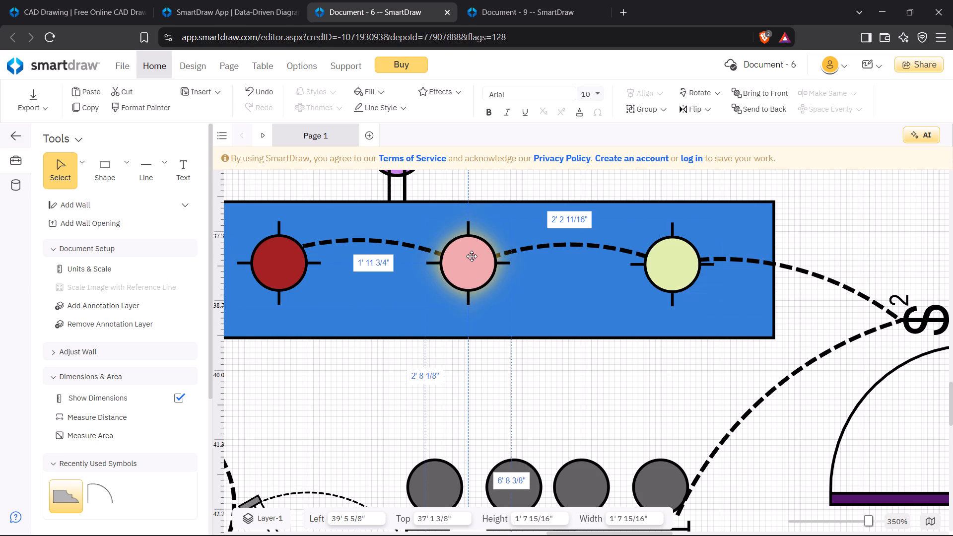
{"action": "left_click_drag", "start_coordinate": [472, 256], "coordinate": [469, 252]}
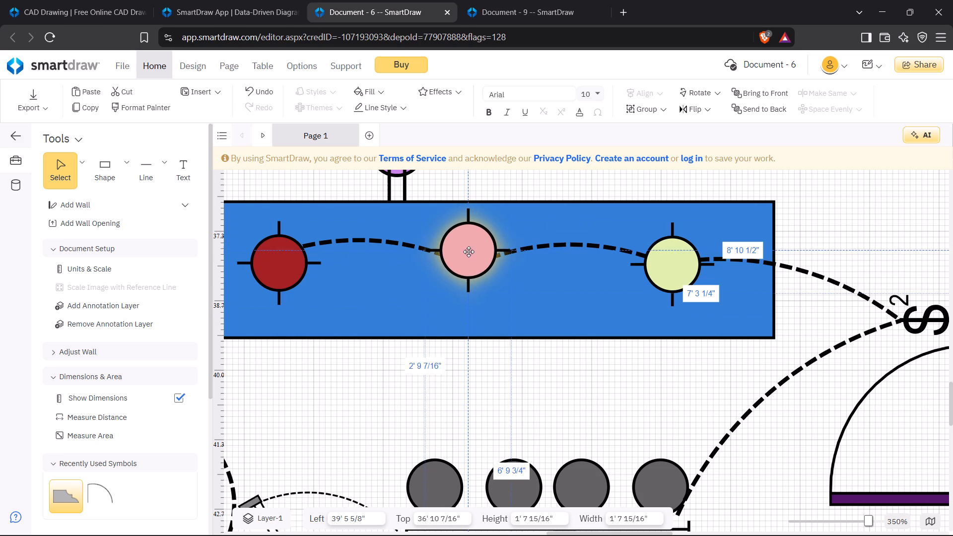
{"action": "left_click_drag", "start_coordinate": [469, 252], "coordinate": [469, 258]}
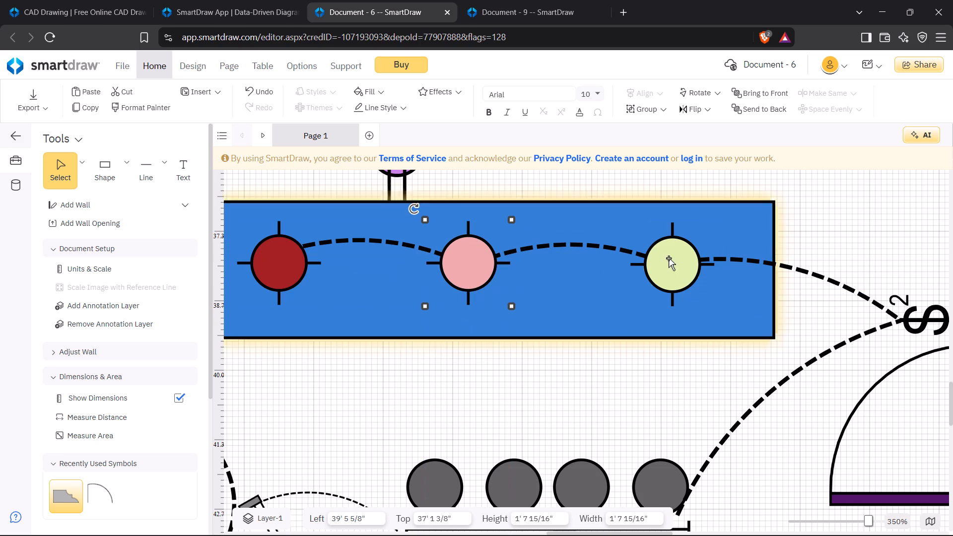
Reposition the yellow-green light near the blue rectangle's end, at about Left 43' 4 15/16" and Top 37' 1".
{"action": "left_click_drag", "start_coordinate": [678, 256], "coordinate": [678, 257]}
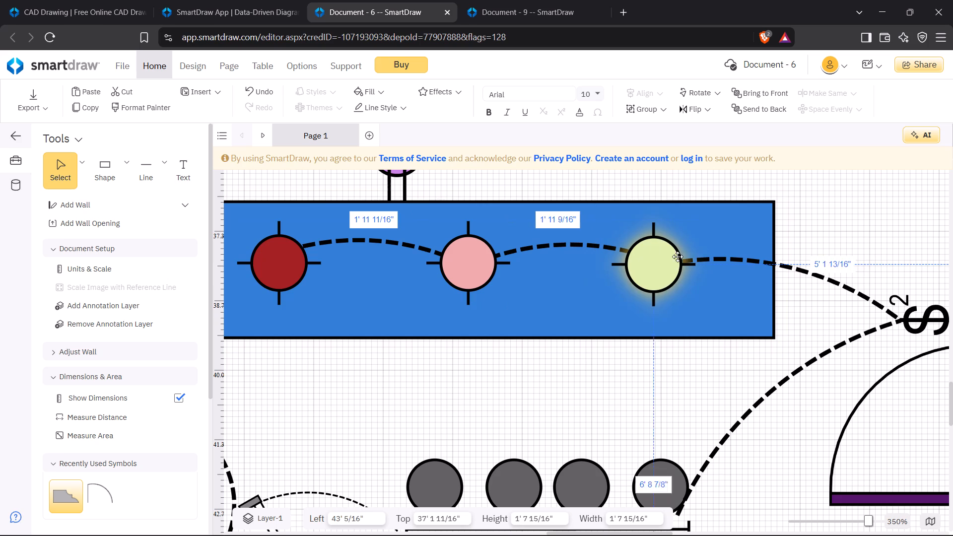
{"action": "left_click_drag", "start_coordinate": [678, 257], "coordinate": [685, 258]}
{"action": "left_click_drag", "start_coordinate": [685, 258], "coordinate": [663, 264]}
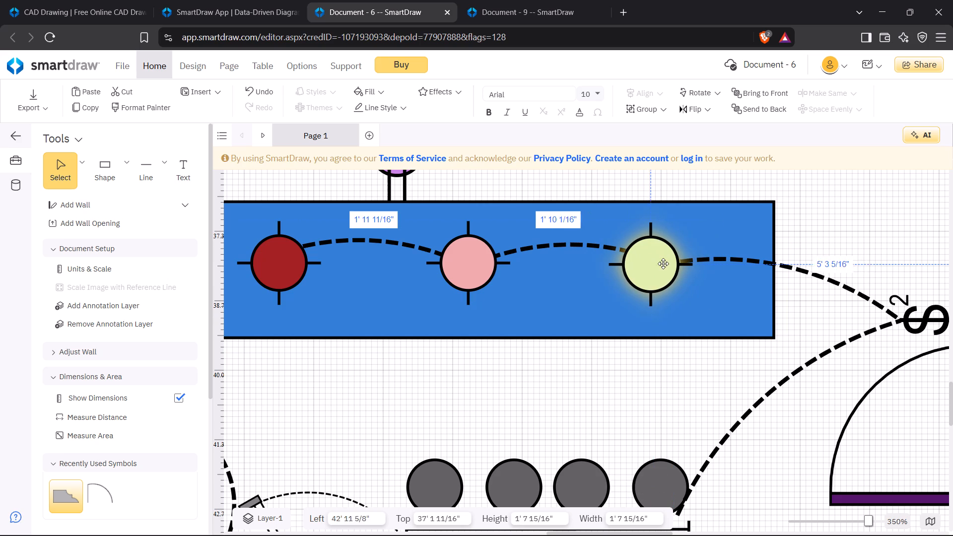
{"action": "left_click_drag", "start_coordinate": [663, 264], "coordinate": [683, 261]}
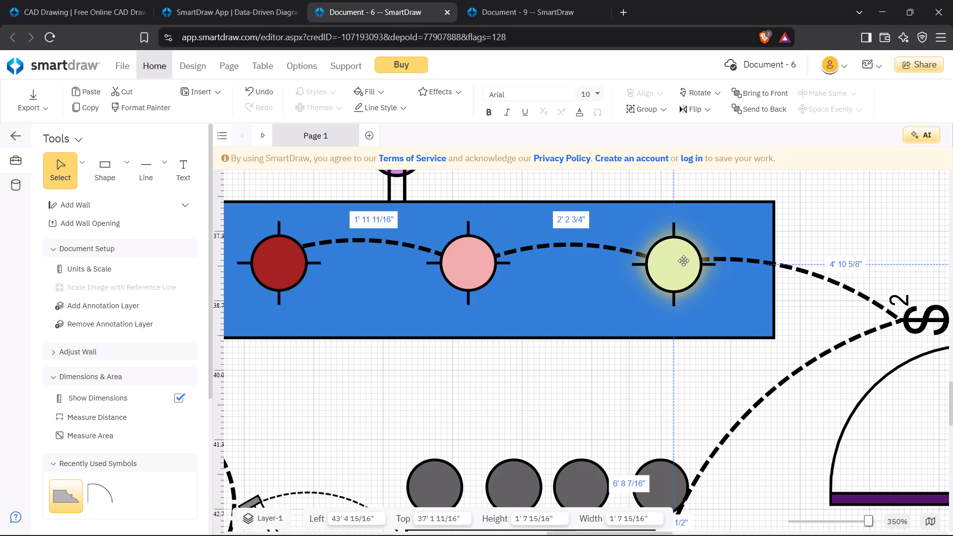
{"action": "left_click_drag", "start_coordinate": [683, 261], "coordinate": [698, 256]}
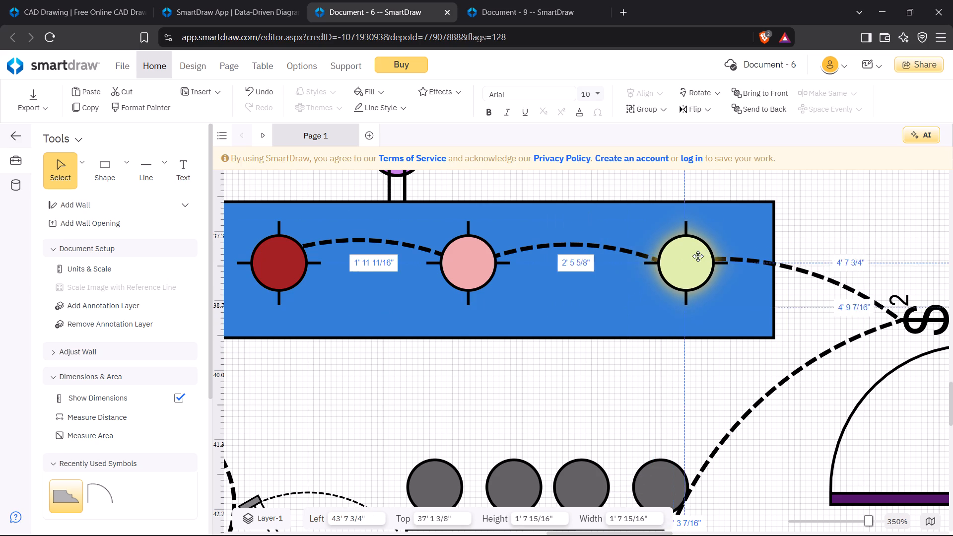
{"action": "left_click_drag", "start_coordinate": [698, 256], "coordinate": [682, 250]}
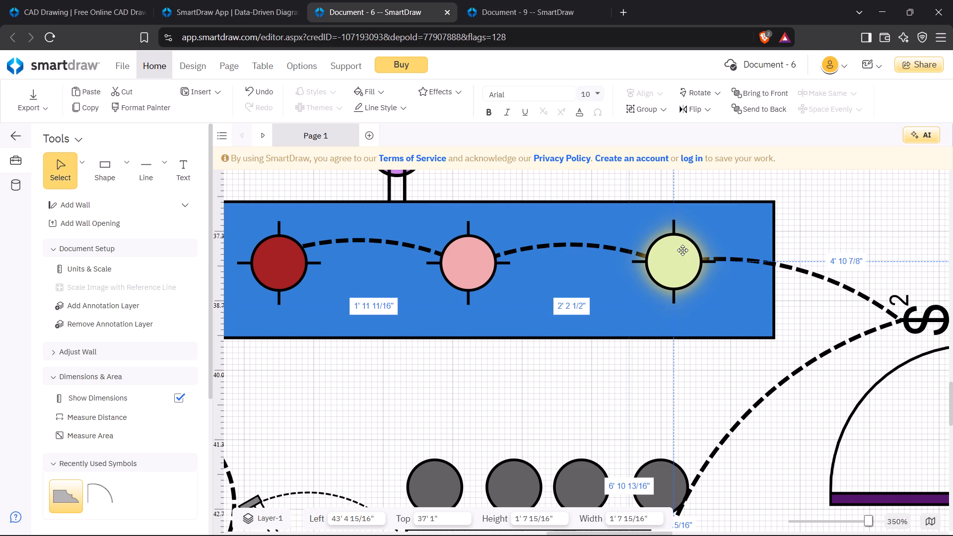
{"action": "left_click_drag", "start_coordinate": [682, 250], "coordinate": [674, 273]}
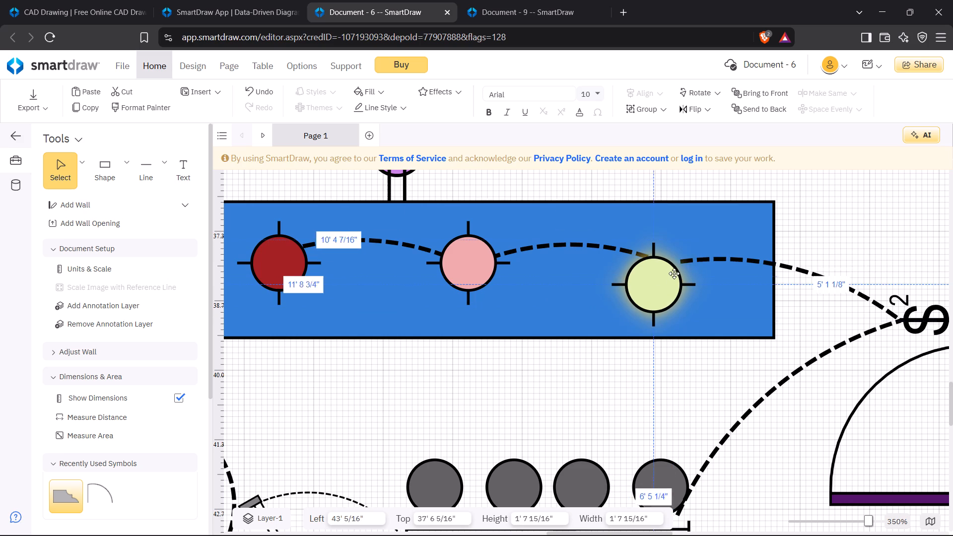
{"action": "left_click_drag", "start_coordinate": [674, 273], "coordinate": [680, 249]}
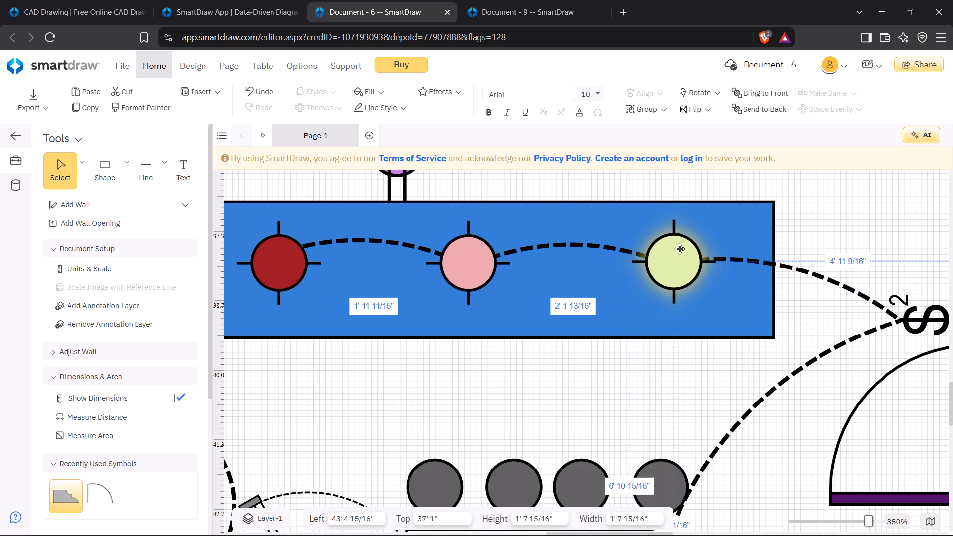
{"action": "left_click_drag", "start_coordinate": [680, 249], "coordinate": [679, 265]}
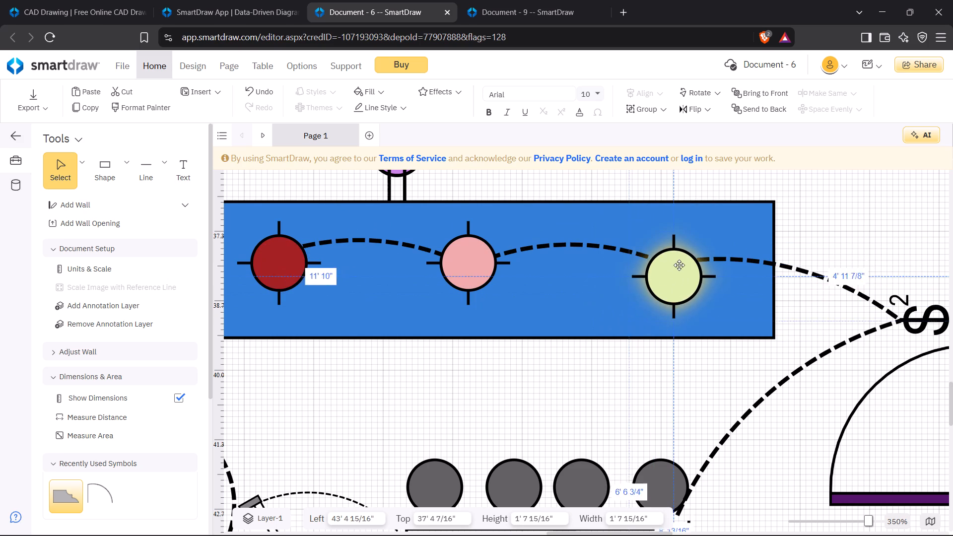
{"action": "left_click_drag", "start_coordinate": [679, 265], "coordinate": [681, 252]}
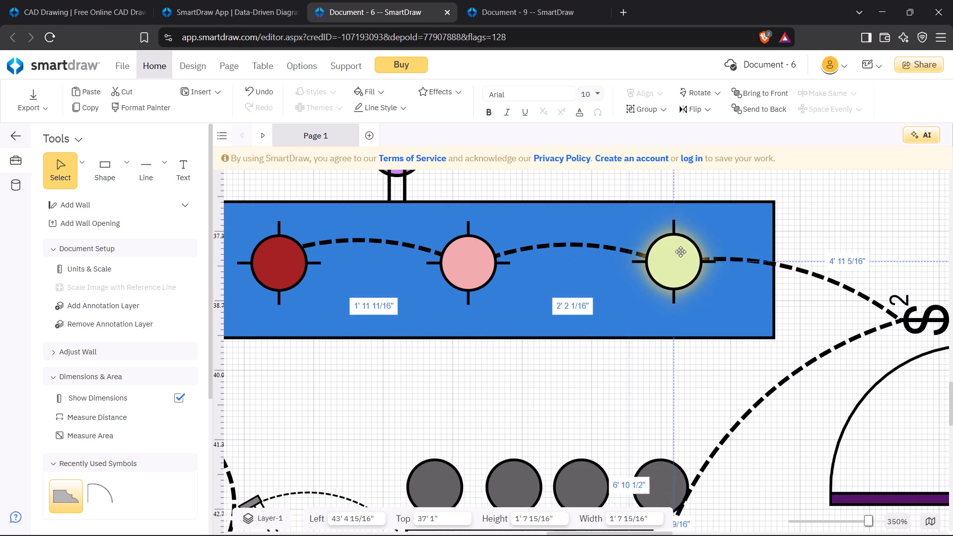
{"action": "left_click_drag", "start_coordinate": [681, 252], "coordinate": [684, 271]}
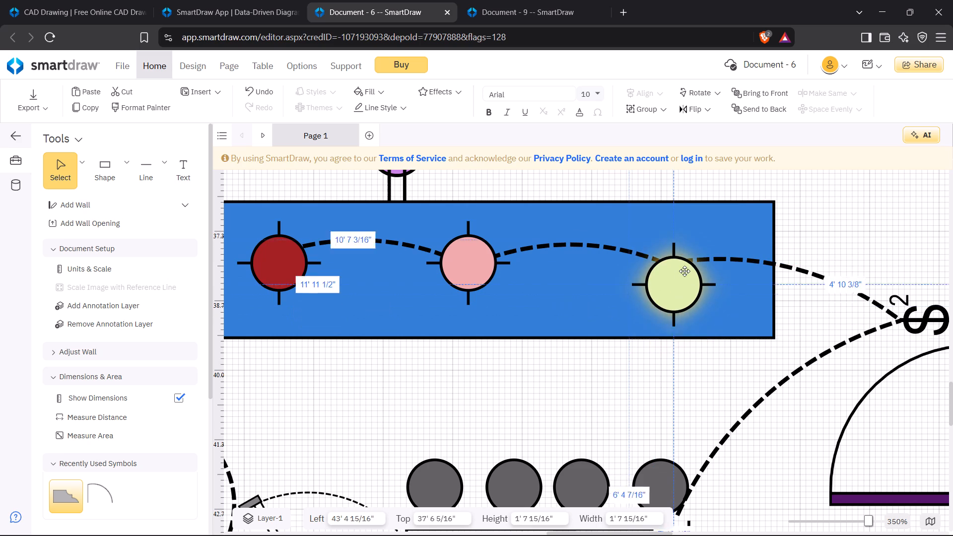
{"action": "left_click_drag", "start_coordinate": [684, 271], "coordinate": [695, 303]}
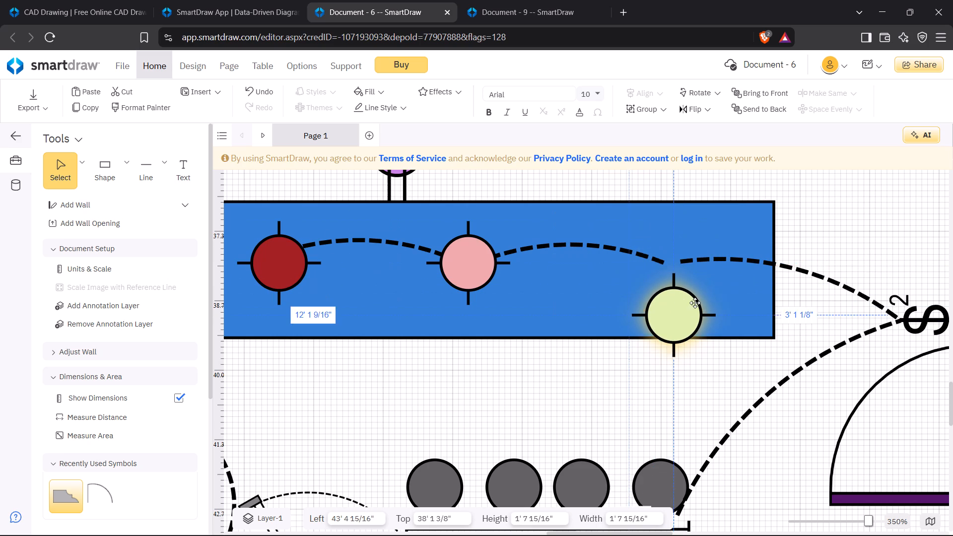
{"action": "left_click_drag", "start_coordinate": [695, 303], "coordinate": [688, 257]}
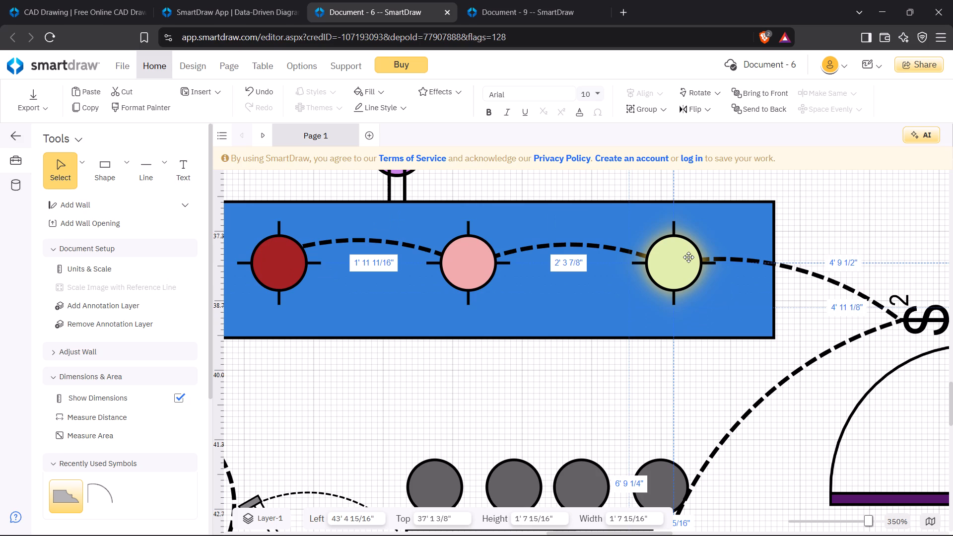
{"action": "left_click_drag", "start_coordinate": [688, 257], "coordinate": [680, 256]}
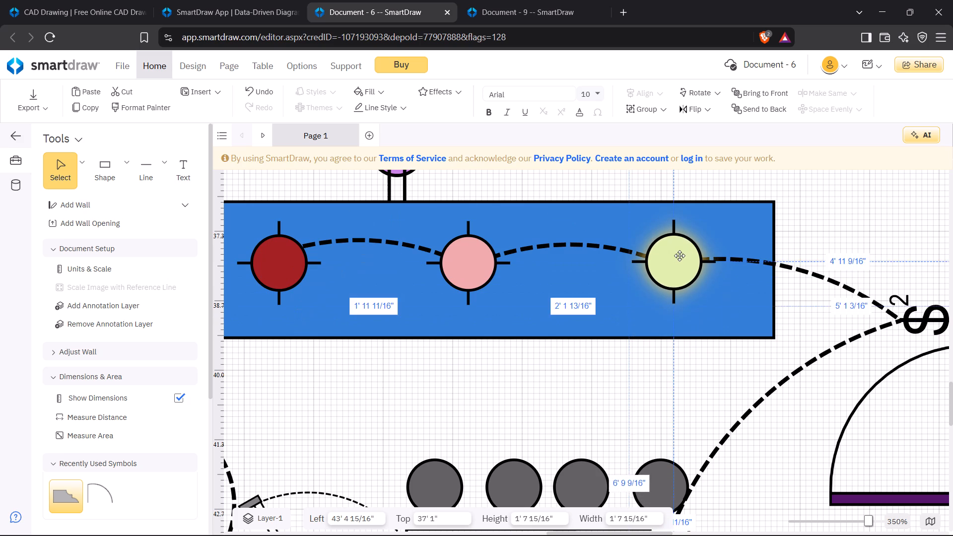
{"action": "left_click_drag", "start_coordinate": [680, 256], "coordinate": [679, 254]}
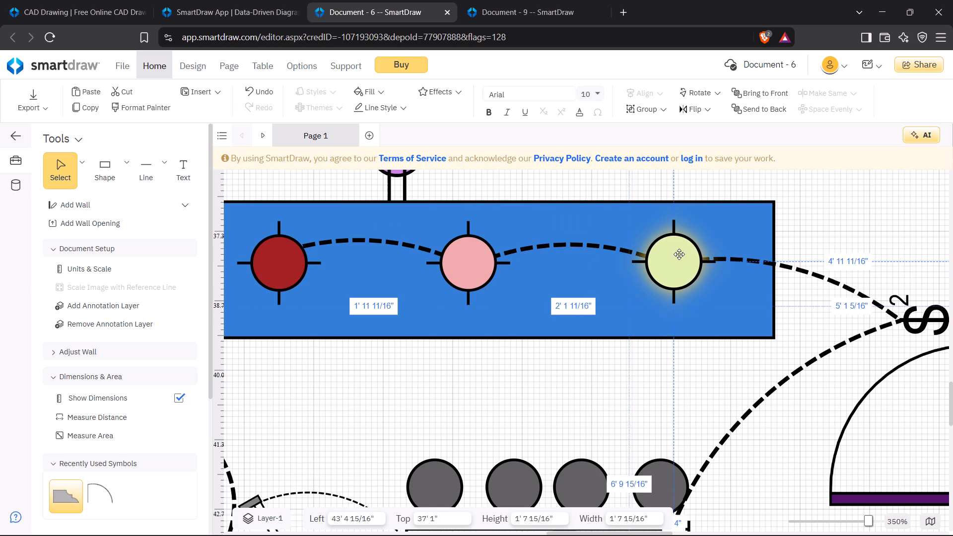
{"action": "left_click_drag", "start_coordinate": [679, 254], "coordinate": [677, 245]}
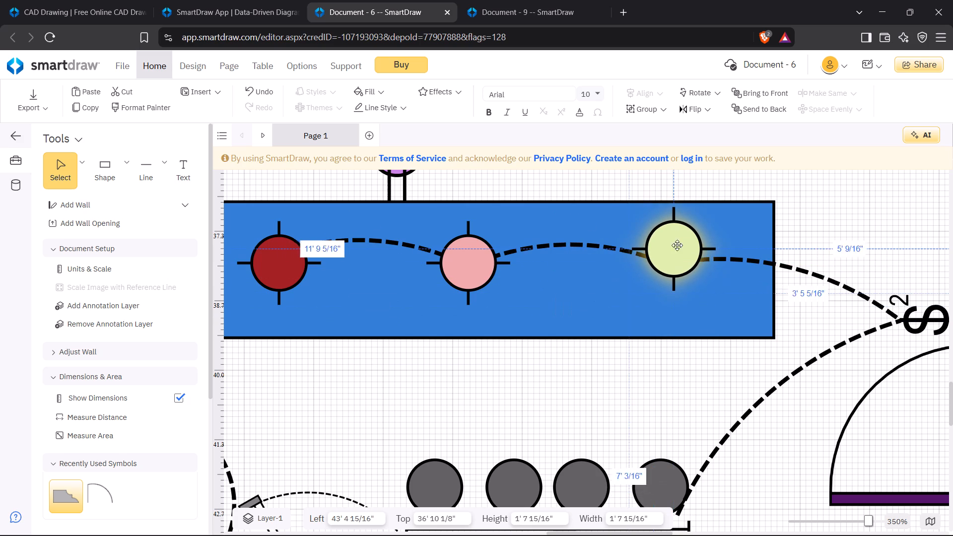
{"action": "left_click_drag", "start_coordinate": [677, 245], "coordinate": [681, 251]}
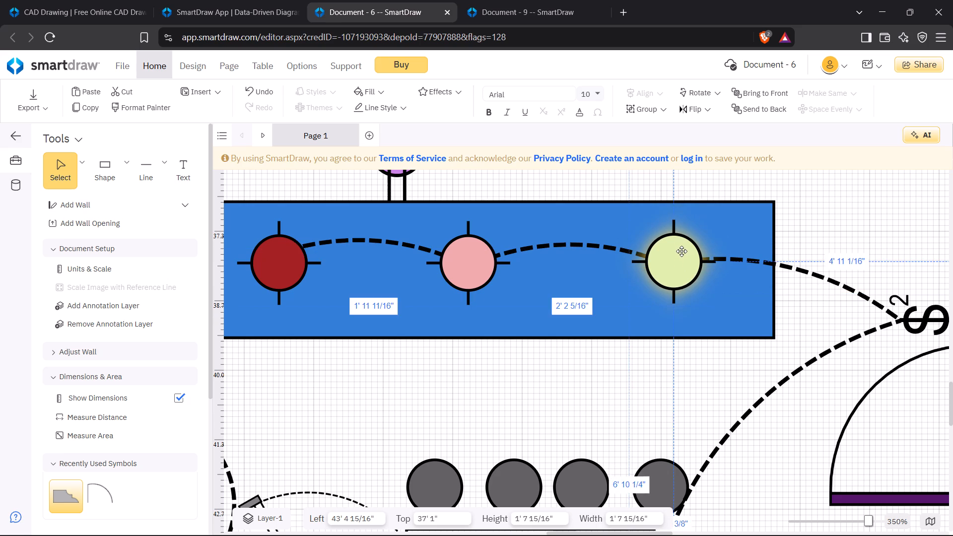
{"action": "left_click_drag", "start_coordinate": [681, 251], "coordinate": [680, 240]}
{"action": "left_click_drag", "start_coordinate": [680, 240], "coordinate": [680, 249]}
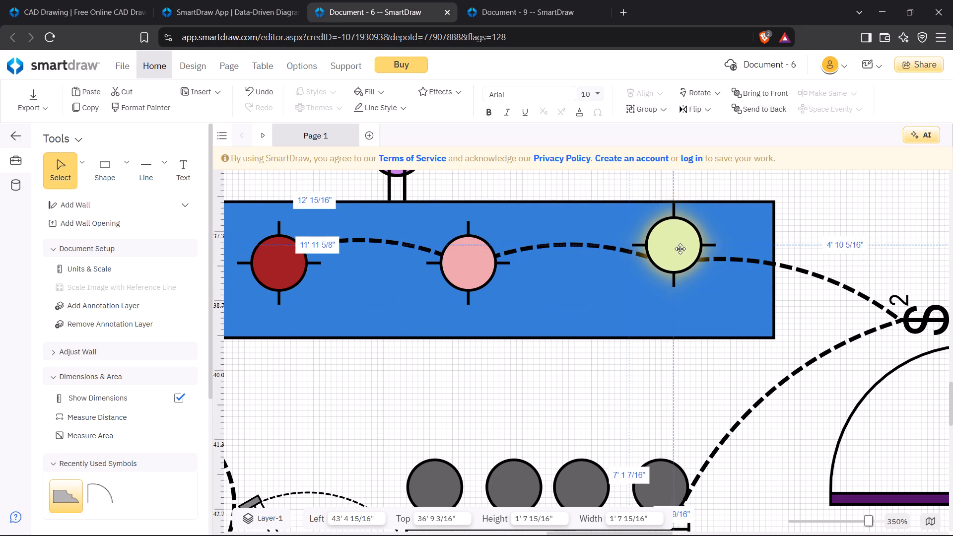
{"action": "left_click_drag", "start_coordinate": [680, 249], "coordinate": [681, 251]}
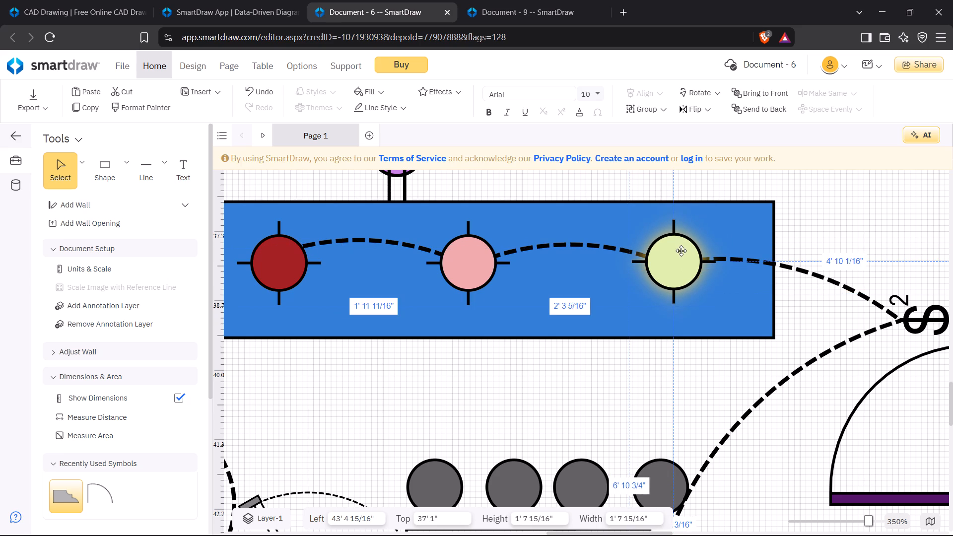
{"action": "left_click_drag", "start_coordinate": [681, 251], "coordinate": [681, 249]}
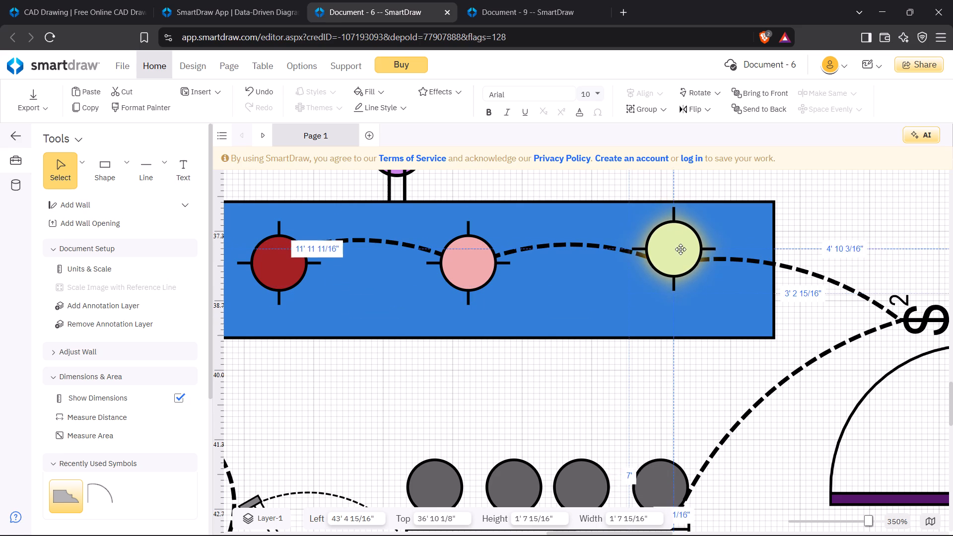
{"action": "left_click_drag", "start_coordinate": [681, 249], "coordinate": [678, 253]}
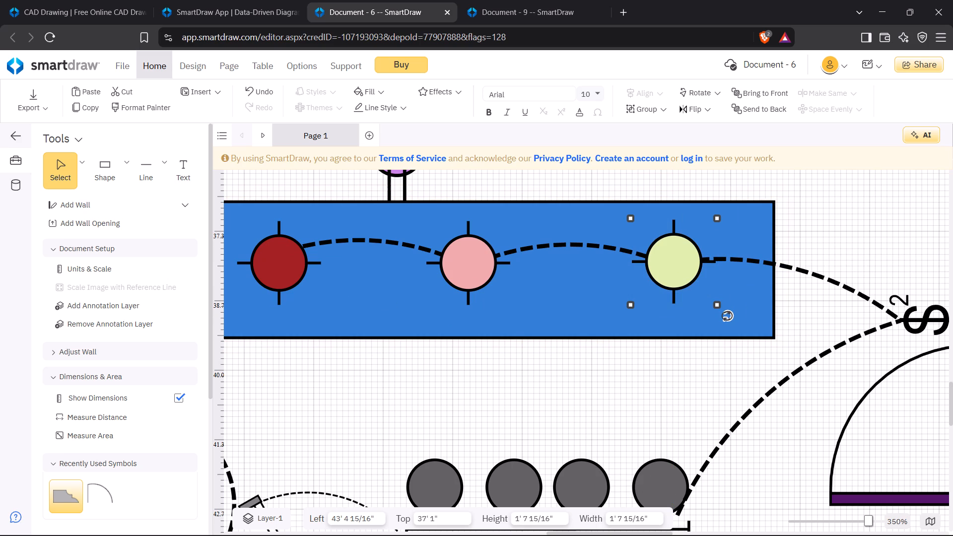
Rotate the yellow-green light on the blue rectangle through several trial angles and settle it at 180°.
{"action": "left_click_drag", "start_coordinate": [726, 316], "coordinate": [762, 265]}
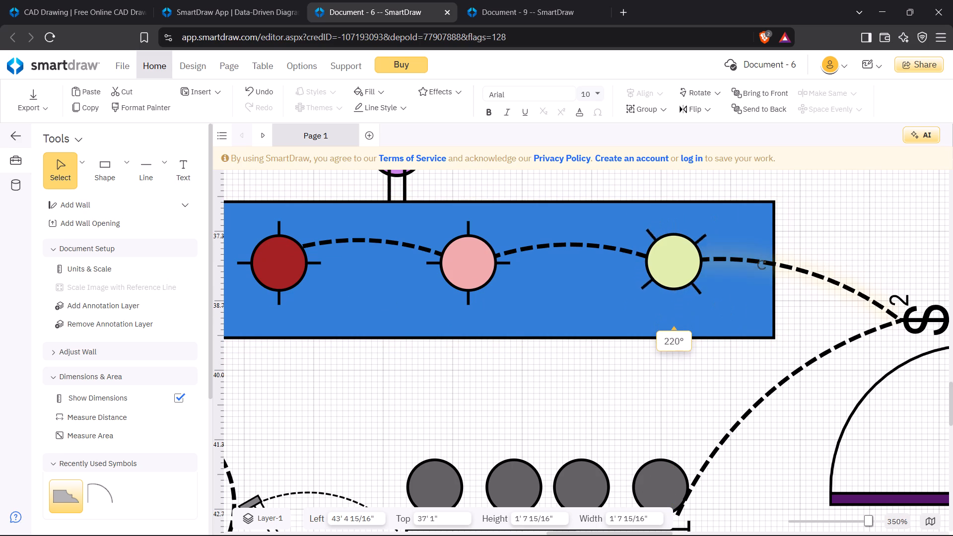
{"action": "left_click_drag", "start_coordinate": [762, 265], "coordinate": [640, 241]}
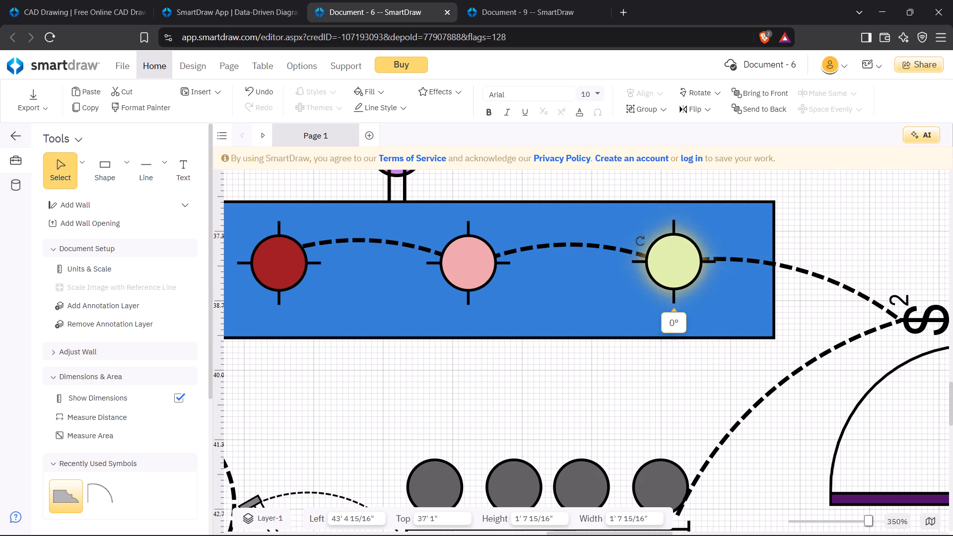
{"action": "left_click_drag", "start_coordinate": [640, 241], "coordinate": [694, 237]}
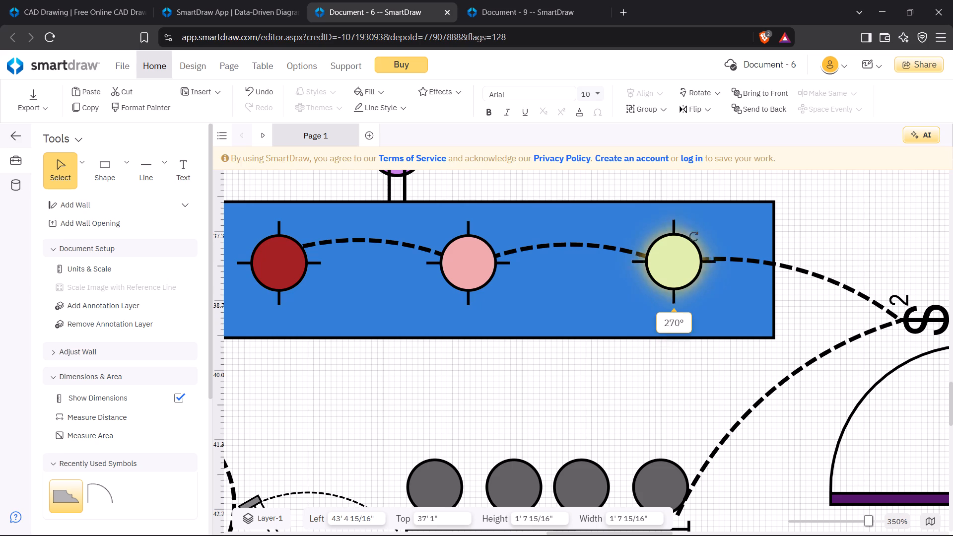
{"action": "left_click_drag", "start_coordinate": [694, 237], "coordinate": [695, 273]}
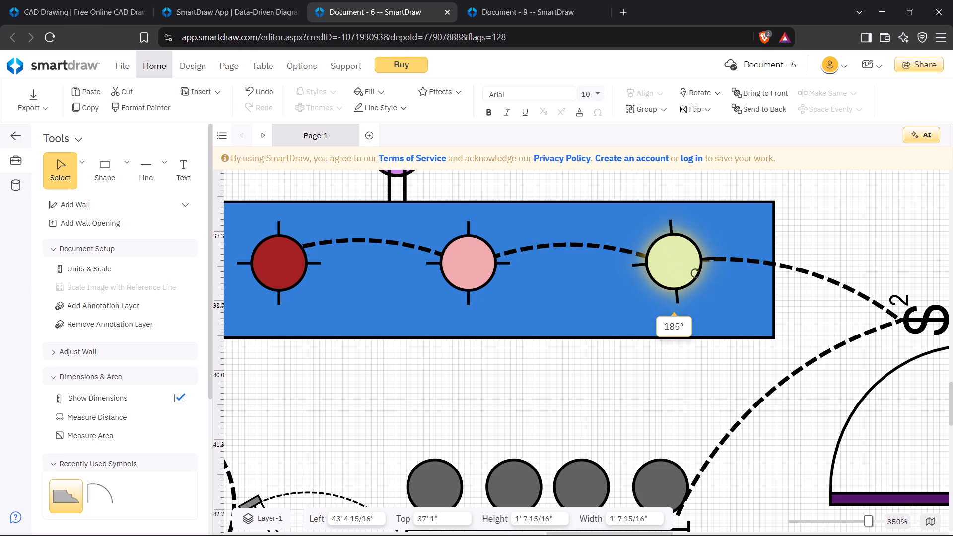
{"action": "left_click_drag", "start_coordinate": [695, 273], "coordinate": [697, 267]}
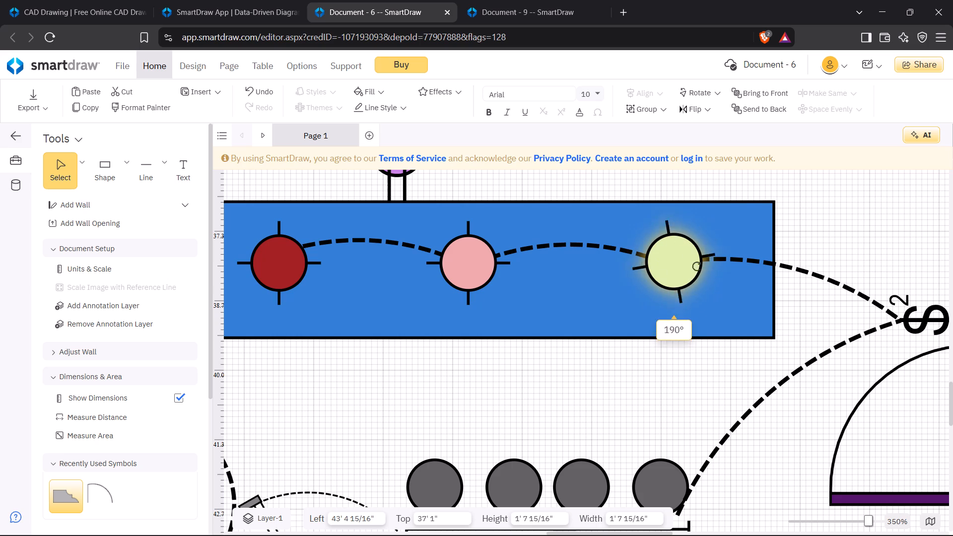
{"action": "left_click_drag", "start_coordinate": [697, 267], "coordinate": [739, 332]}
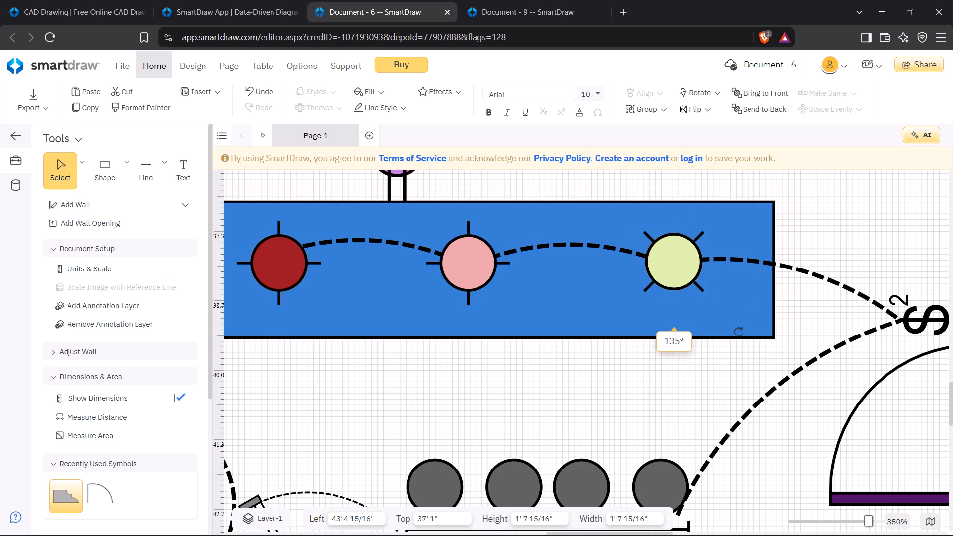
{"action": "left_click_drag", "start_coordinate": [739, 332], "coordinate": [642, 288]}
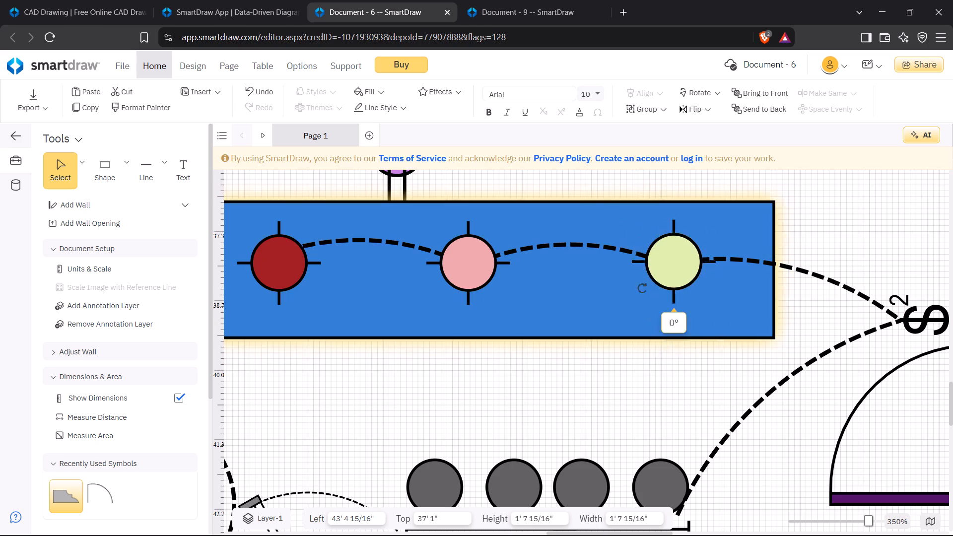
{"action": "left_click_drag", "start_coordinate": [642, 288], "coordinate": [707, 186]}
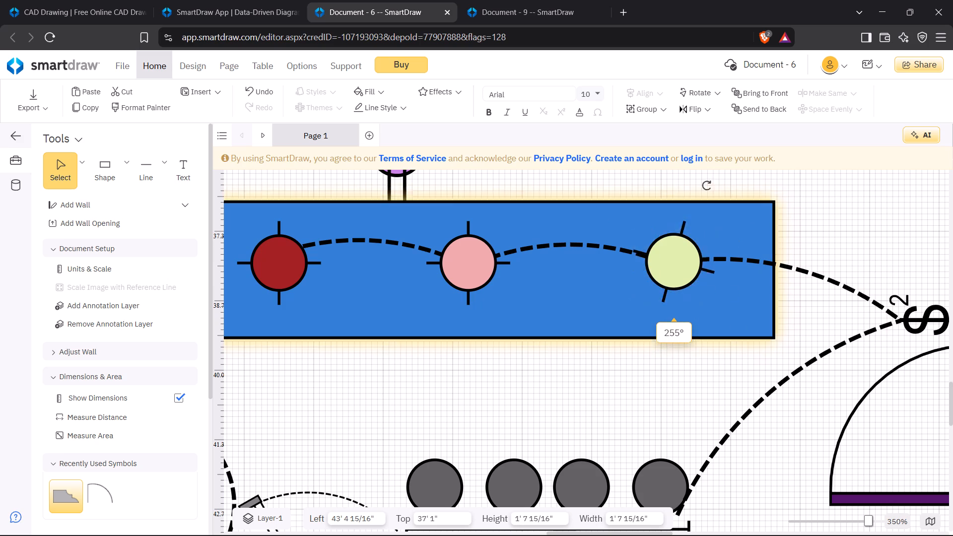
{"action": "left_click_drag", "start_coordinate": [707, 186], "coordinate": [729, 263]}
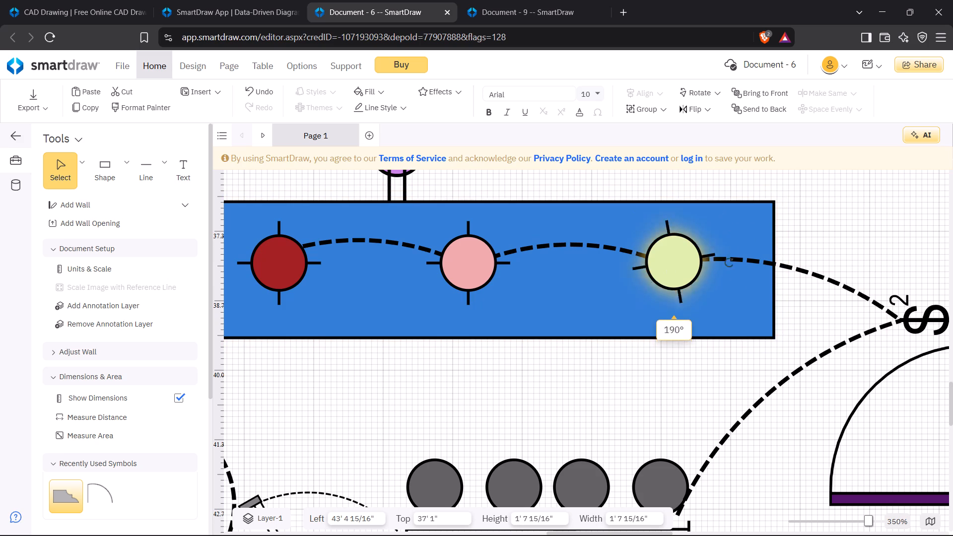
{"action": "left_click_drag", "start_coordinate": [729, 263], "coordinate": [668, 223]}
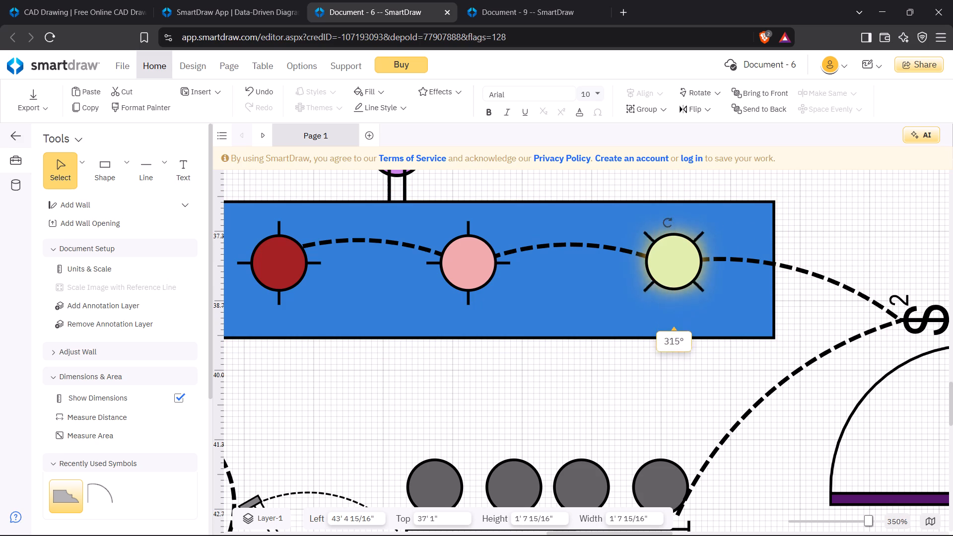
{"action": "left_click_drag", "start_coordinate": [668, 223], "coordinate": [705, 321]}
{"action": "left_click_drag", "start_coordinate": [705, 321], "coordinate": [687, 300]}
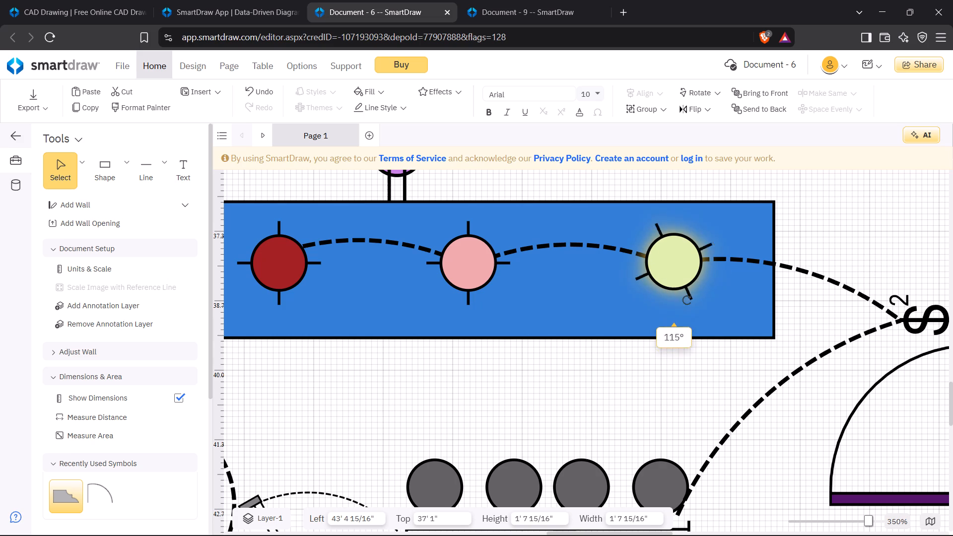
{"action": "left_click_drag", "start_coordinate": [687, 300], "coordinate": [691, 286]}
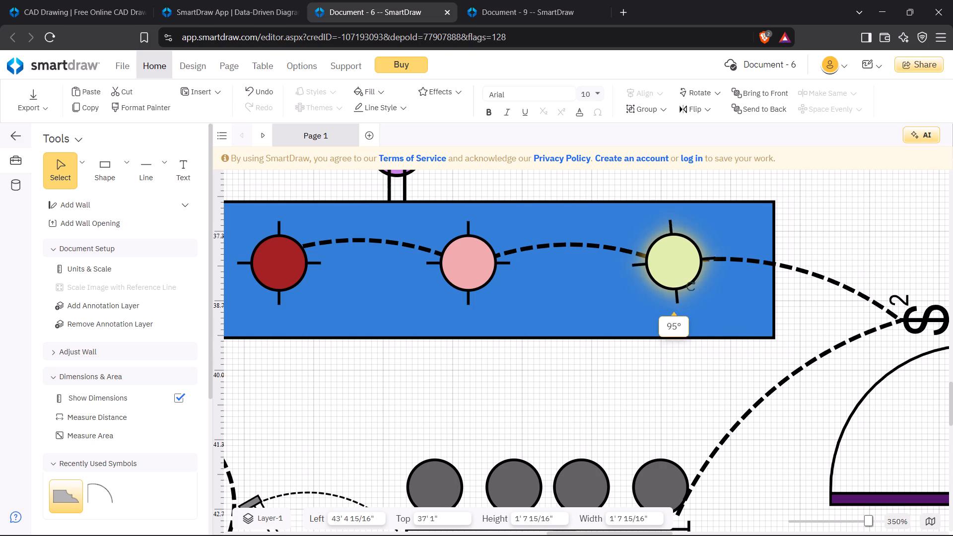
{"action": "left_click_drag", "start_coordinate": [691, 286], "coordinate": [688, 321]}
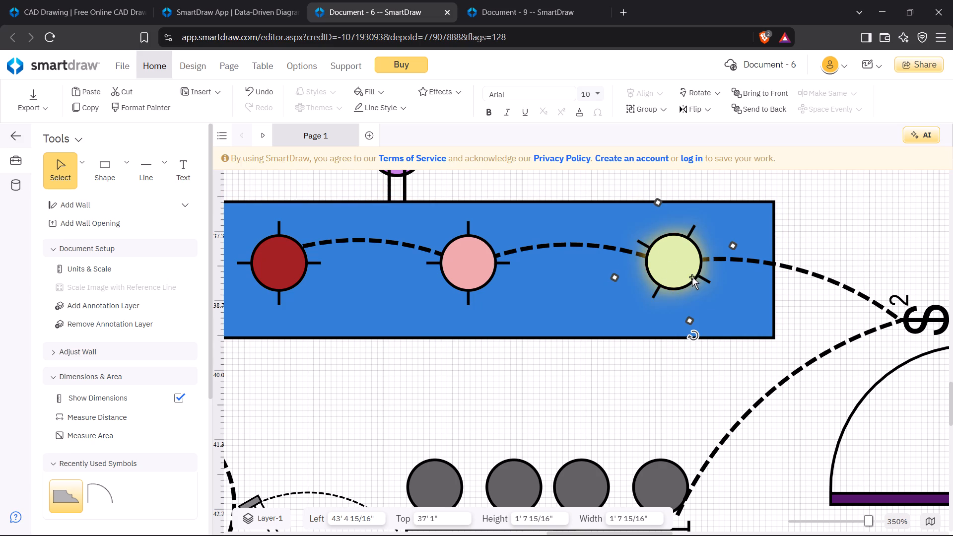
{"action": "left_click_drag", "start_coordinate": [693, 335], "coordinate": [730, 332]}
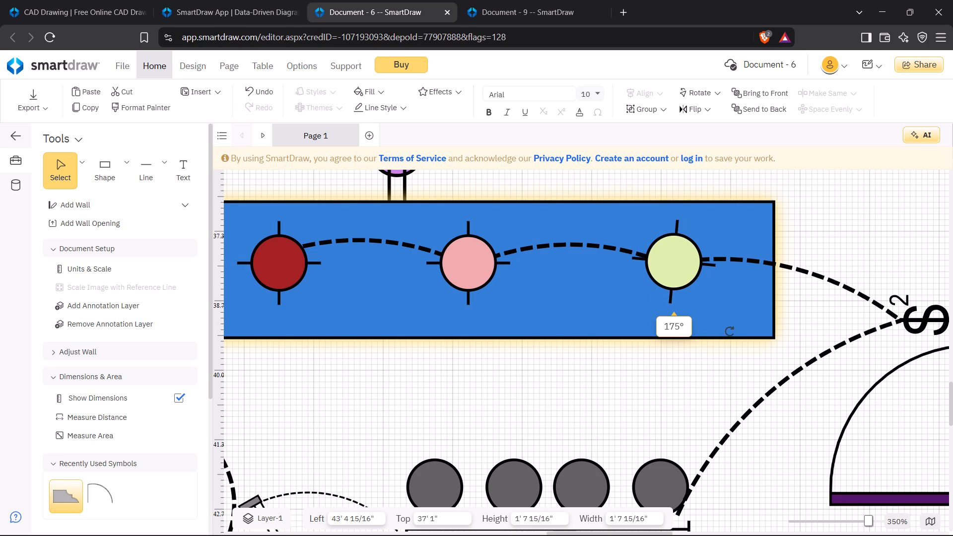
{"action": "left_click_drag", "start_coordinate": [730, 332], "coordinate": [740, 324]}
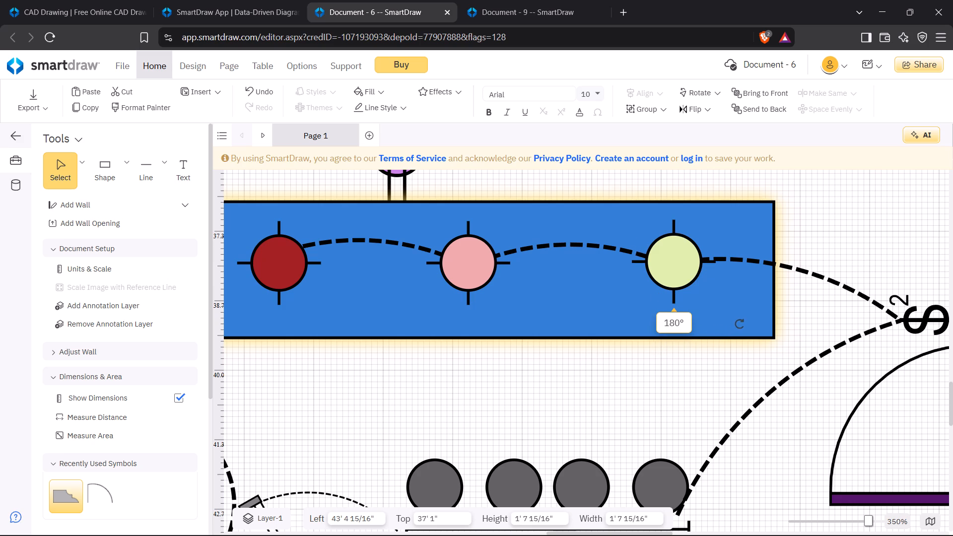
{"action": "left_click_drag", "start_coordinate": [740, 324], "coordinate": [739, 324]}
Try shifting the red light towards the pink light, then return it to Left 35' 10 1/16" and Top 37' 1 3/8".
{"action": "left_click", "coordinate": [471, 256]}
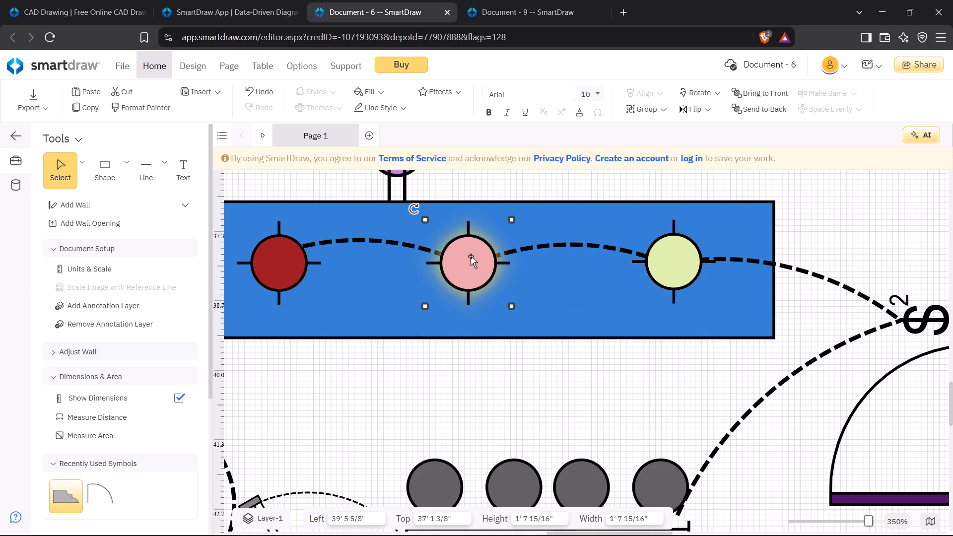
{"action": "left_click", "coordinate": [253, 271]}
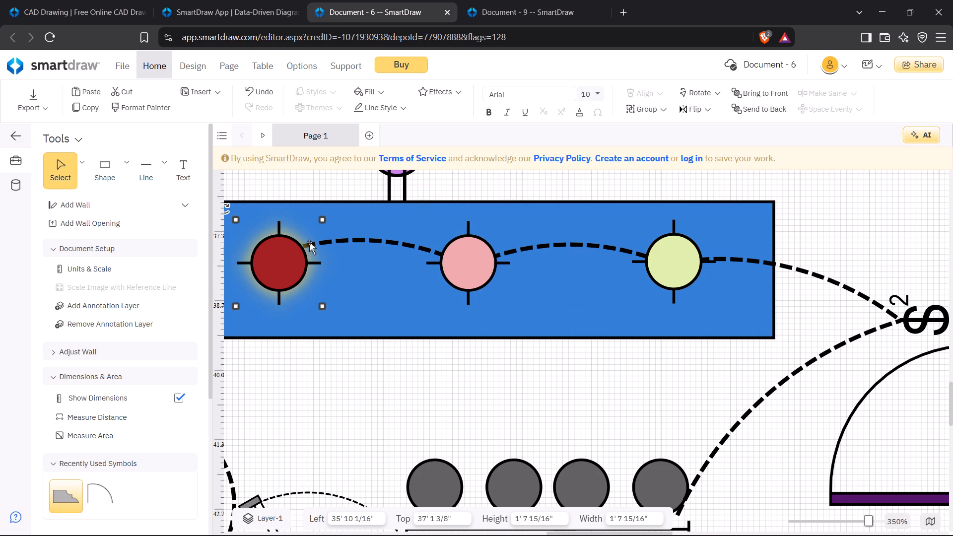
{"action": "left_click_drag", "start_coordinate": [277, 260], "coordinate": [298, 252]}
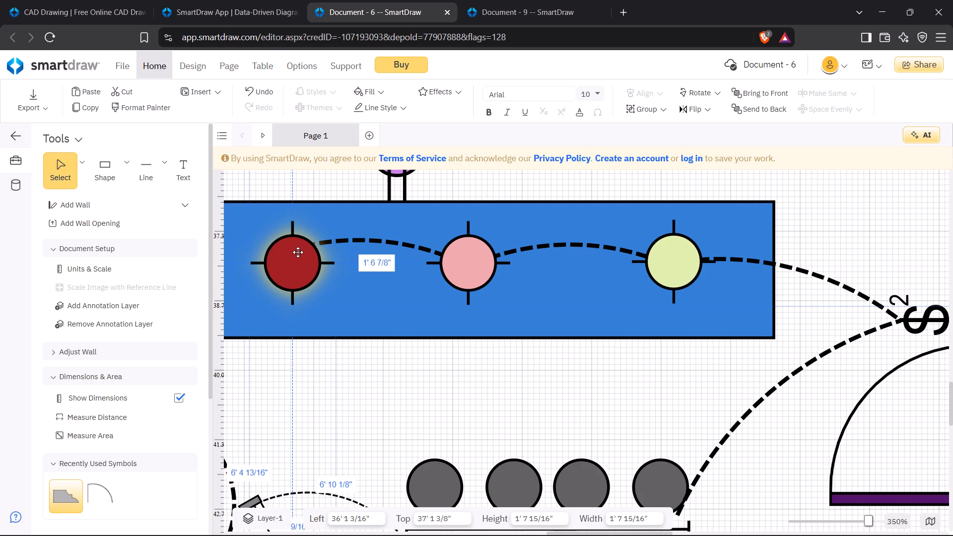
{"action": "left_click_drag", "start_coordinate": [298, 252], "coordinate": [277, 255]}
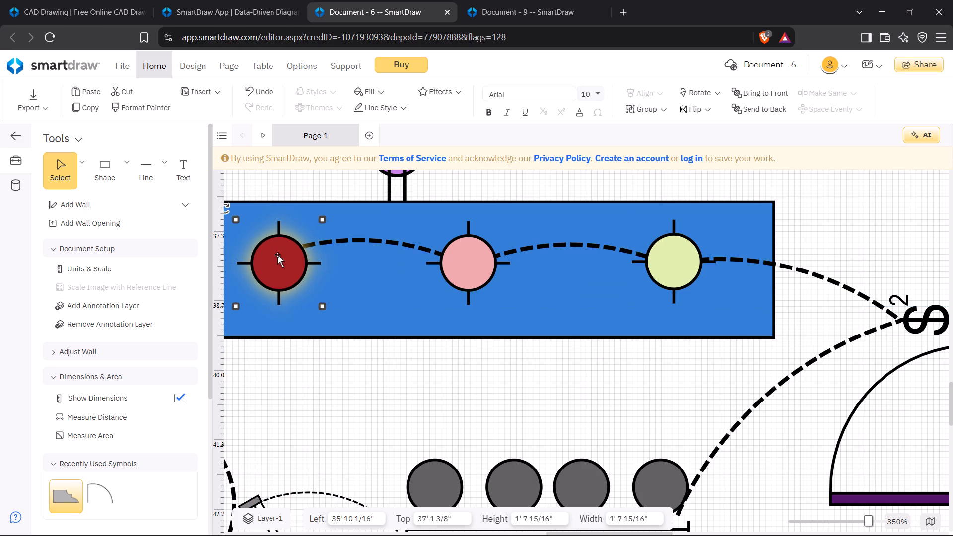
Reposition the pink light slightly lower on the blue rectangle, at about Left 39' 5 5/8" and Top 37' 1 11/16".
{"action": "left_click_drag", "start_coordinate": [465, 251], "coordinate": [490, 278]}
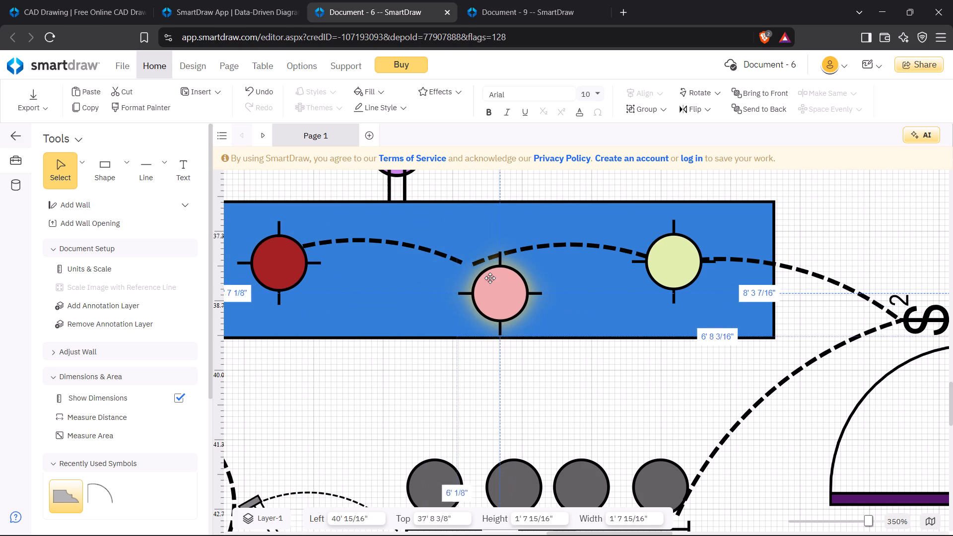
{"action": "left_click_drag", "start_coordinate": [490, 278], "coordinate": [473, 259]}
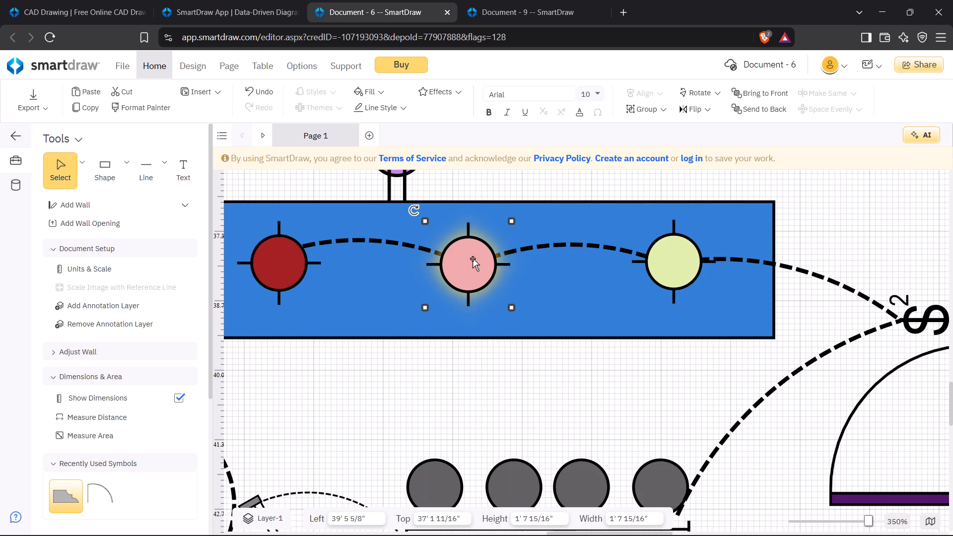
Minimise the browser window and launch Kuro from its desktop shortcut.
{"action": "scroll", "coordinate": [501, 384], "scroll_direction": "right", "scroll_amount": 1}
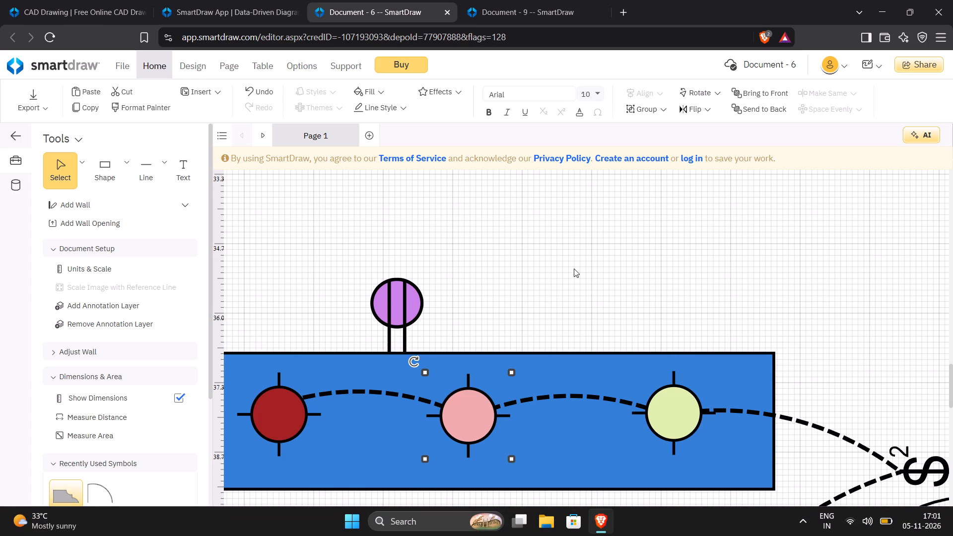
{"action": "left_click", "coordinate": [889, 6]}
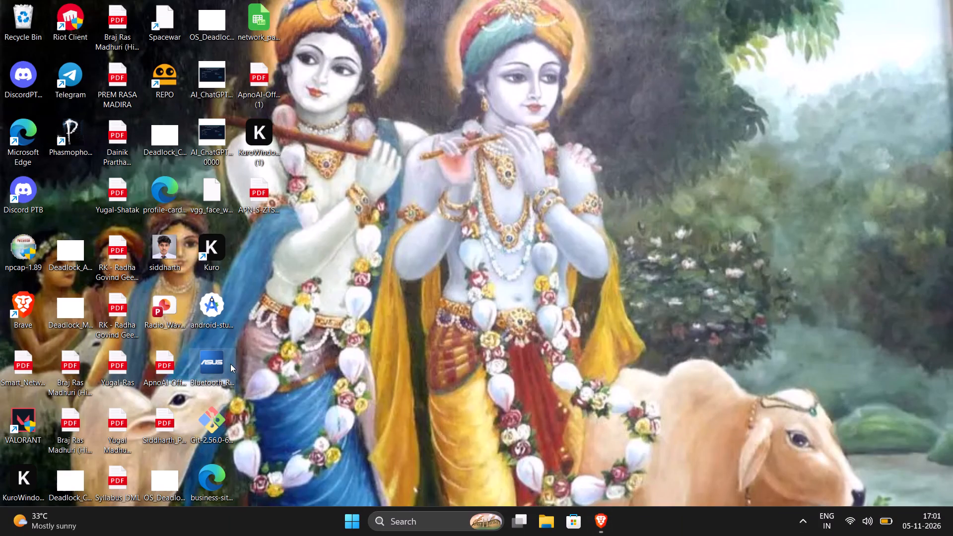
{"action": "double_click", "coordinate": [212, 243]}
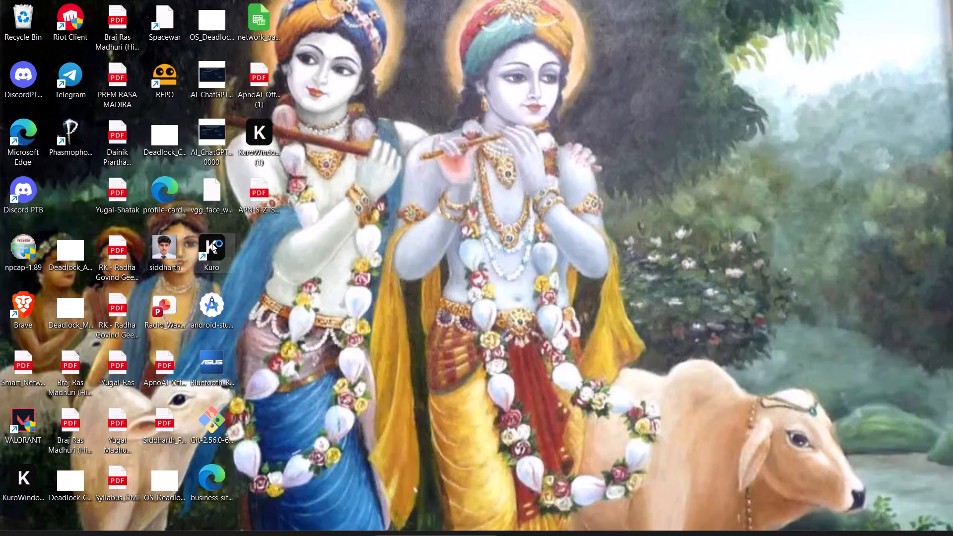